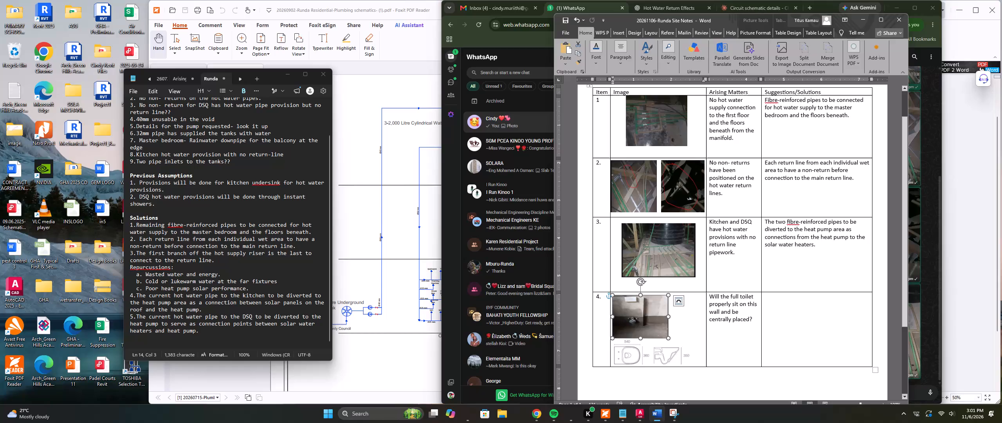
# Place the text cursor in the empty Suggestions/Solutions cell for item 4, the toilet positioning question.
pyautogui.click(770, 306)
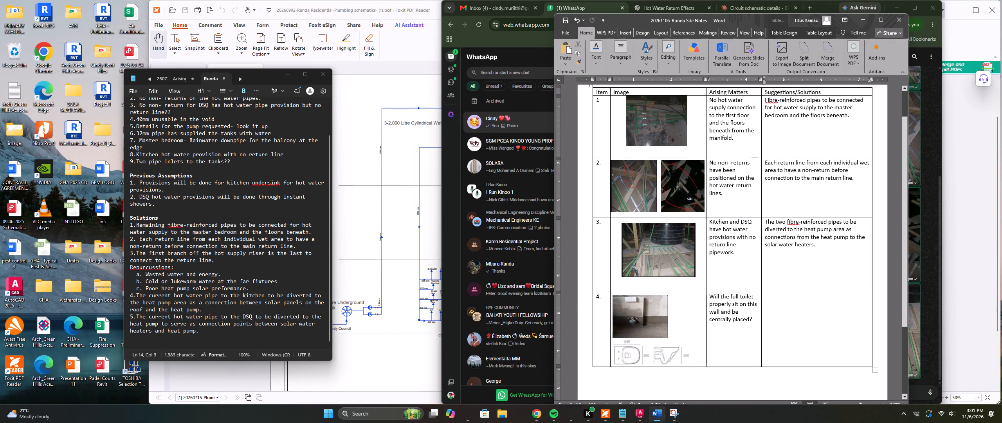
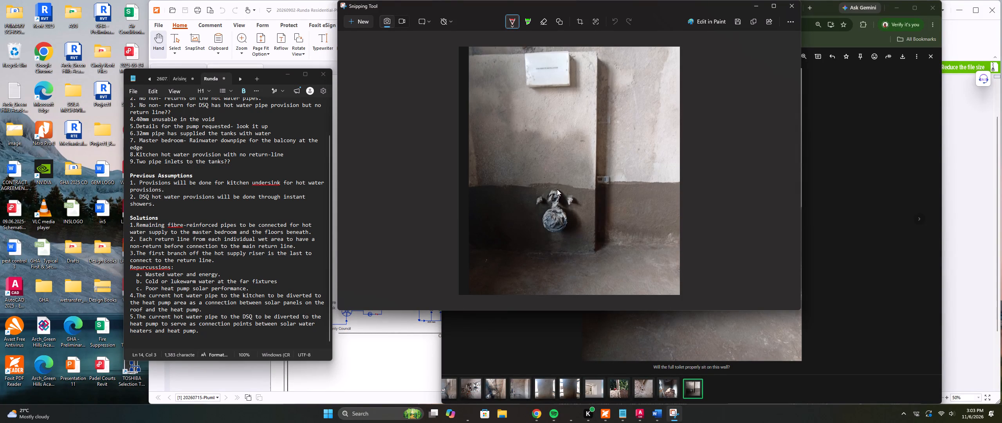
# Draw a straight red horizontal line on the toilet photo from just above the covered pipe outlet to the wall's projecting edge.
pyautogui.moveTo(555, 186); pyautogui.dragTo(575, 186)
pyautogui.moveTo(575, 186); pyautogui.dragTo(593, 184)
pyautogui.moveTo(593, 184); pyautogui.dragTo(595, 184)
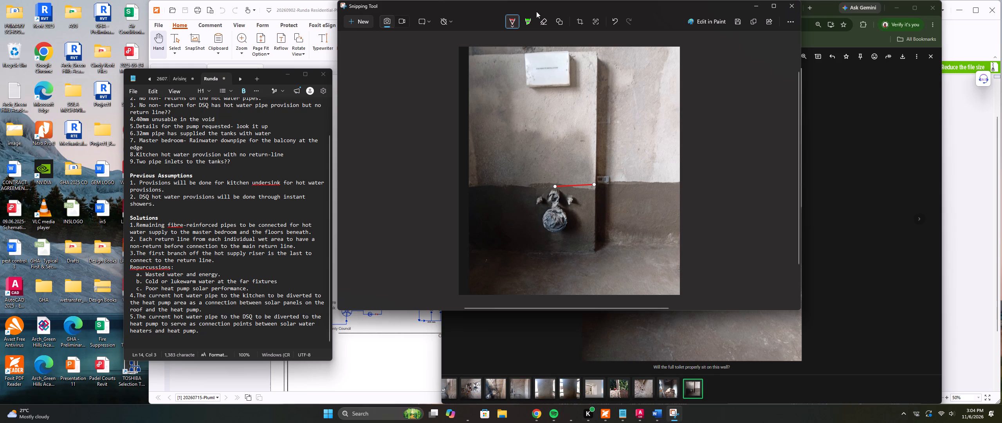
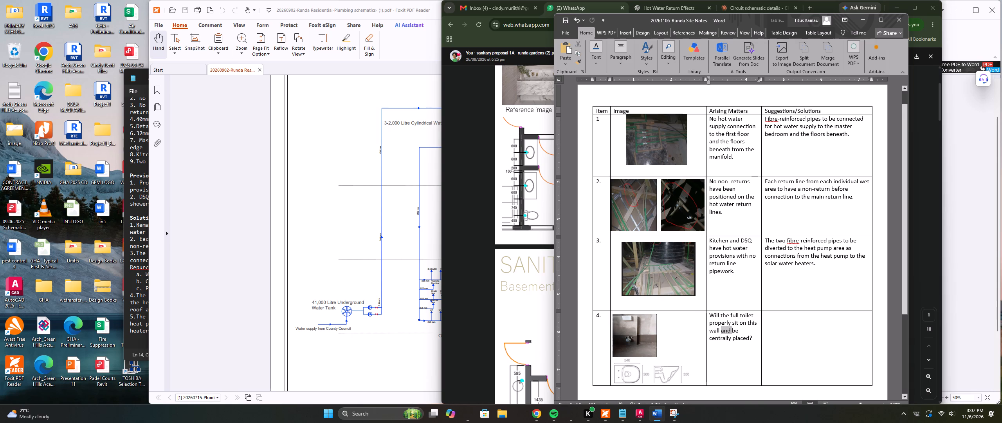
# Replace "and be centrally placed?" with a question mark in item 4's Arising Matters text.
pyautogui.moveTo(739, 335); pyautogui.dragTo(760, 340)
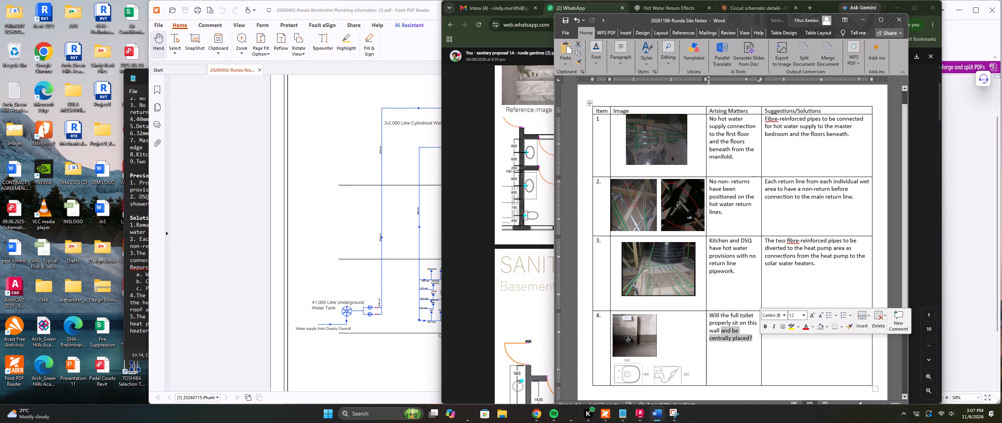
pyautogui.hotkey('shift', '?')
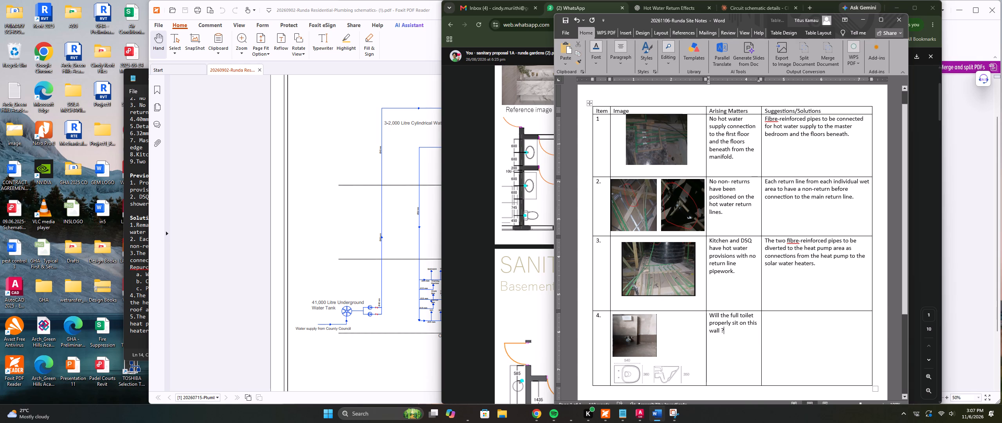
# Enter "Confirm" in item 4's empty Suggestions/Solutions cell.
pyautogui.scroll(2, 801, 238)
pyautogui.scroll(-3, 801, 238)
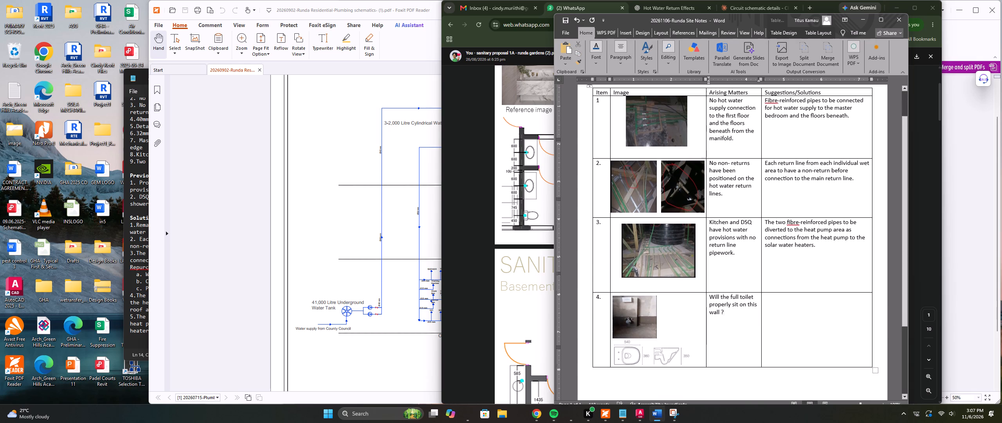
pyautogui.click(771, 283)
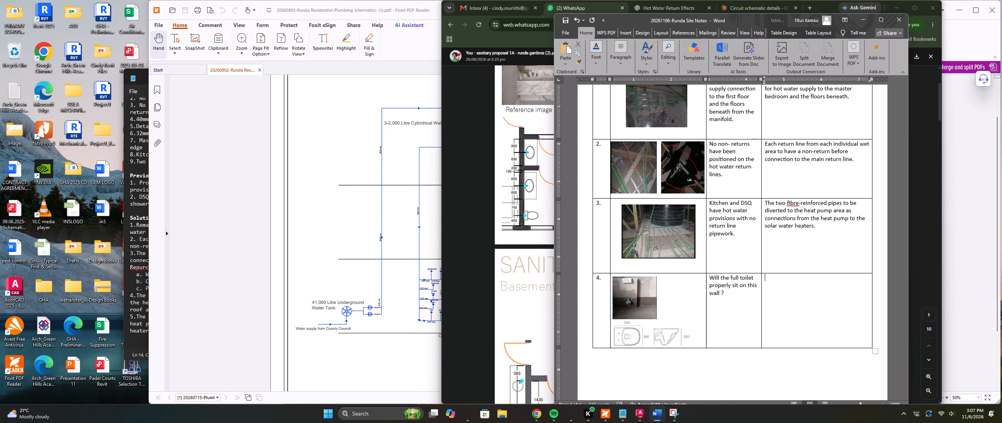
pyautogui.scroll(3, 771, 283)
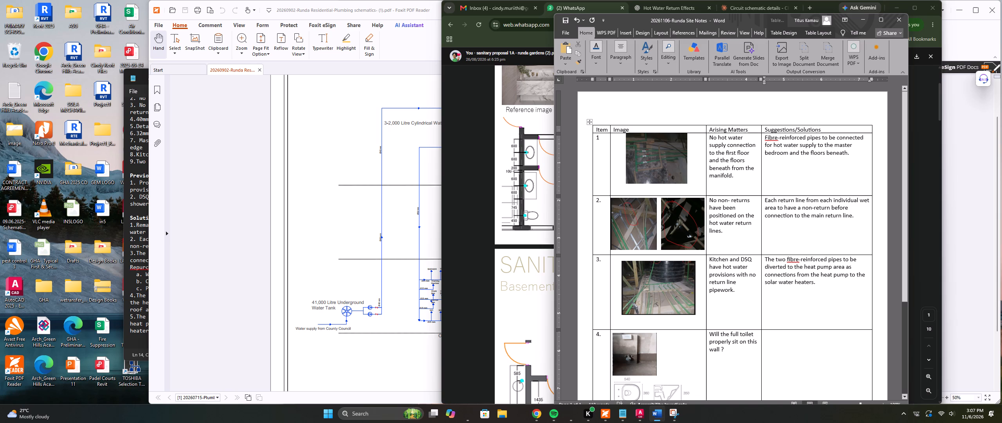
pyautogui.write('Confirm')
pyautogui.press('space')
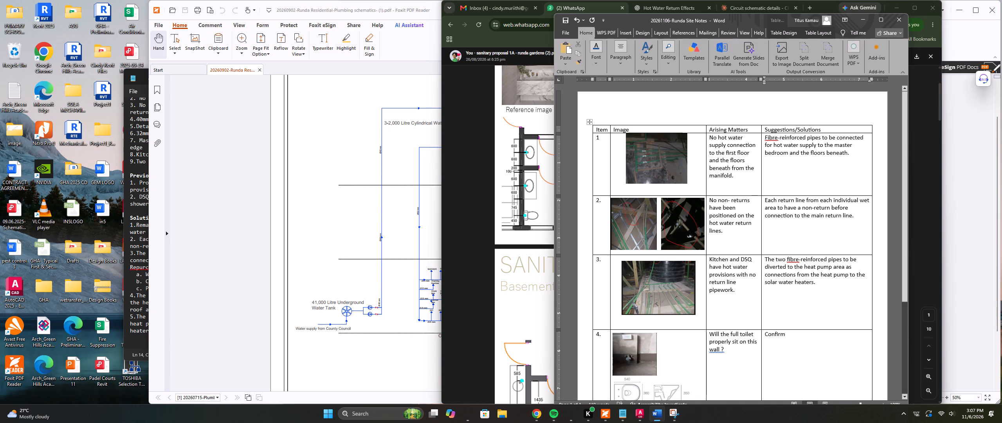
# Remove the stray space before the question mark in item 4's Arising Matters text.
pyautogui.click(721, 351)
pyautogui.press('BackSpace')
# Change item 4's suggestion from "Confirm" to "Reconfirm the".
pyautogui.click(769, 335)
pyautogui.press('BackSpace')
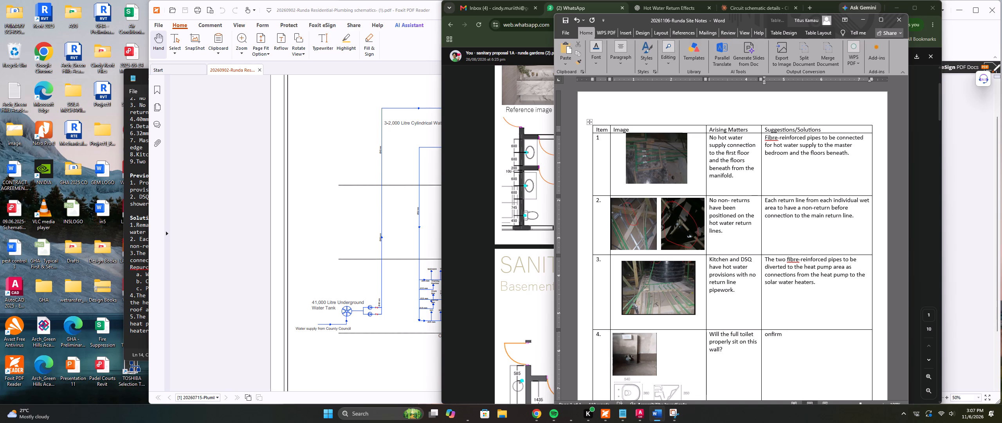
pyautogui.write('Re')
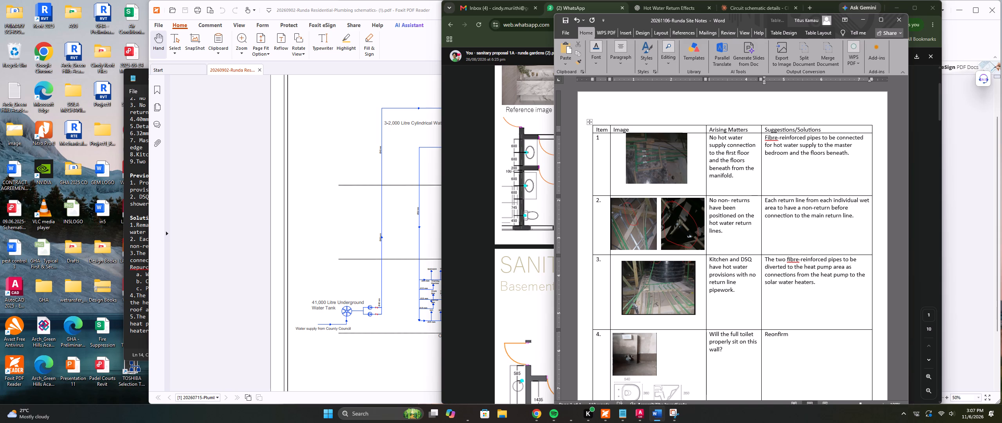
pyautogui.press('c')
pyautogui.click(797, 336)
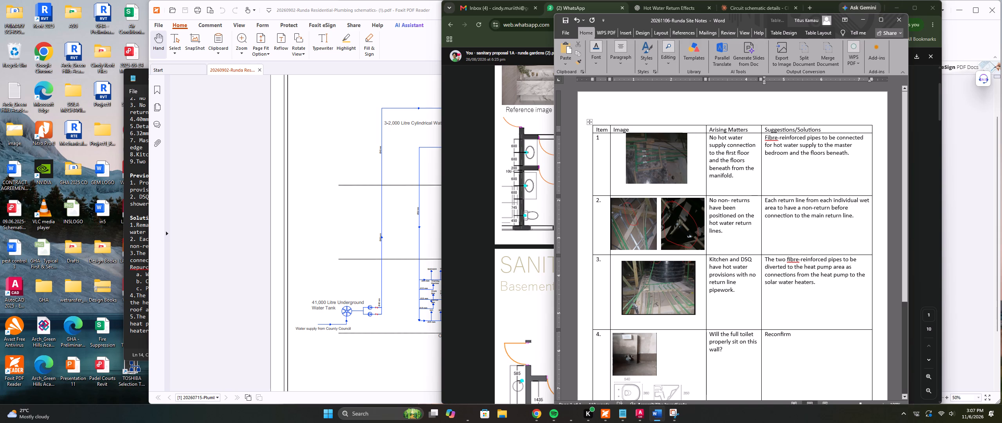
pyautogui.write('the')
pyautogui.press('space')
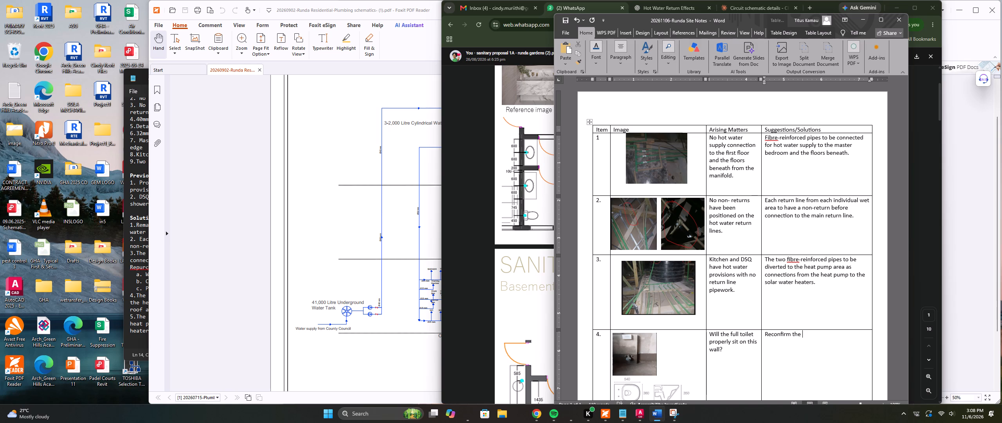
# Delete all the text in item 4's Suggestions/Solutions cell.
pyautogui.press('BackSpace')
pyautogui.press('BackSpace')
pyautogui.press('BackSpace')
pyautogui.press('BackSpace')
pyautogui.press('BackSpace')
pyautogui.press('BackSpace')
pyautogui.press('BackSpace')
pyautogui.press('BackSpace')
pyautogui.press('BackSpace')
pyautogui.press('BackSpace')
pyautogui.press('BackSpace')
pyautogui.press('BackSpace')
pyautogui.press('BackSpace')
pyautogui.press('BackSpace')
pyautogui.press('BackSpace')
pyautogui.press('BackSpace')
# Switch to the Runda residential plumbing schematic in Foxit PDF Reader.
pyautogui.click(388, 183)
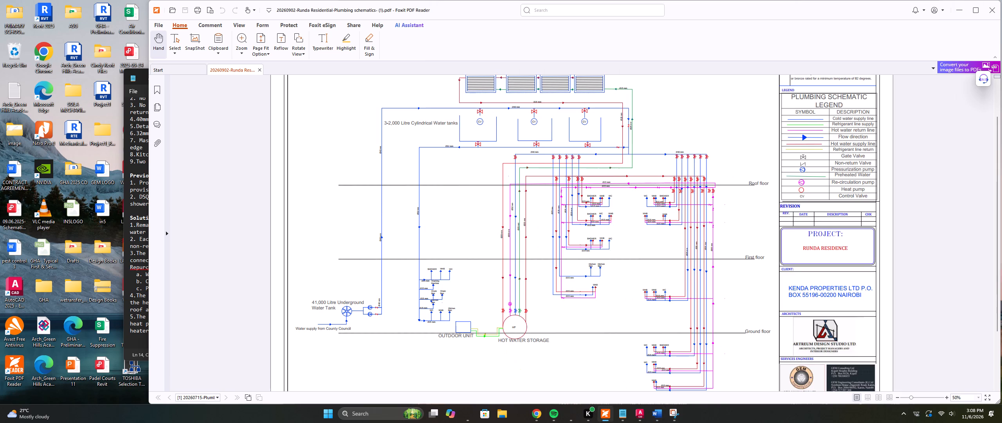
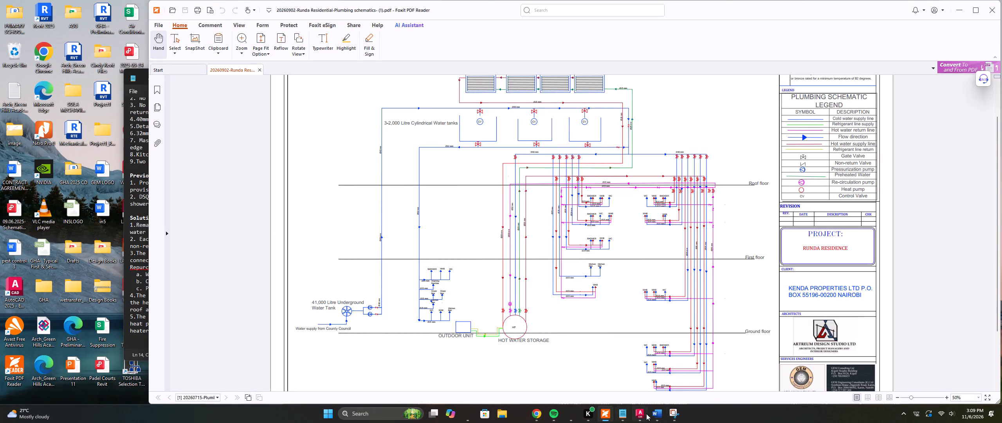
# Switch back to the Runda Site Notes document in Word and look over its table.
pyautogui.click(658, 412)
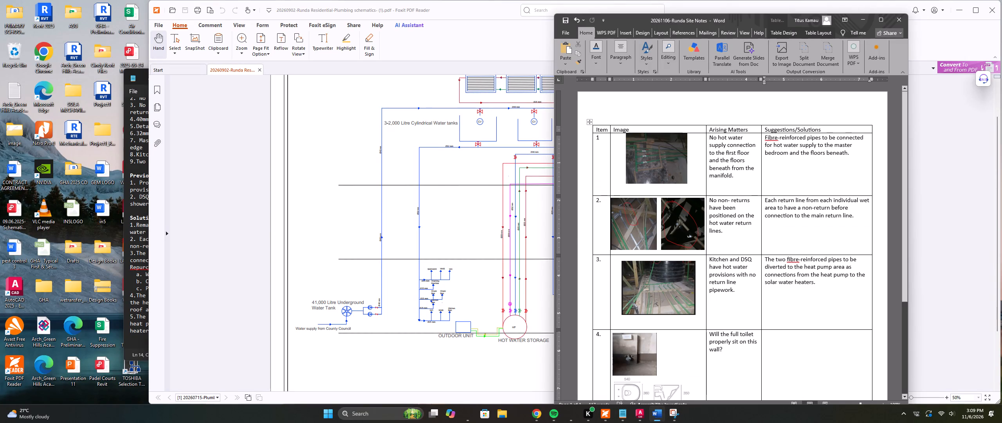
pyautogui.scroll(-1, 697, 203)
pyautogui.scroll(1, 697, 203)
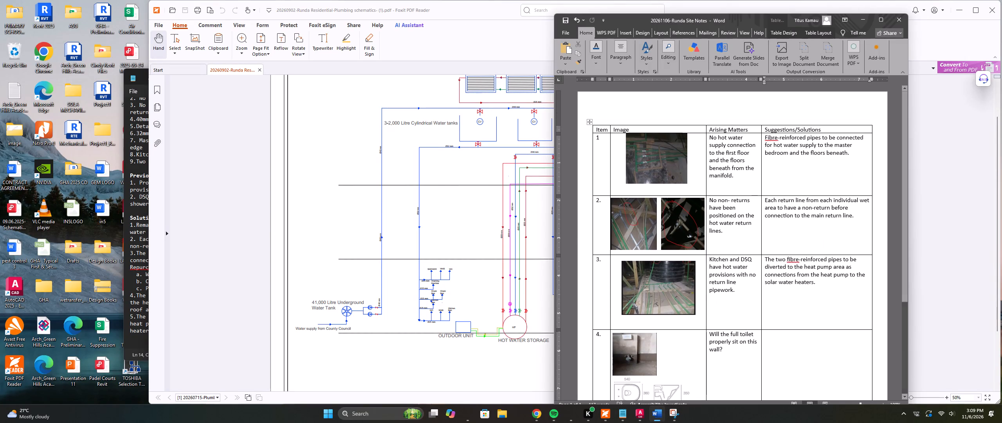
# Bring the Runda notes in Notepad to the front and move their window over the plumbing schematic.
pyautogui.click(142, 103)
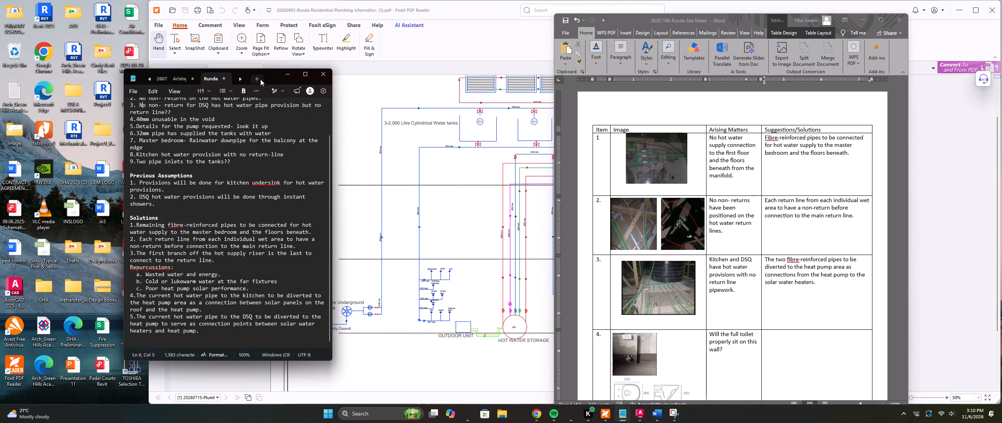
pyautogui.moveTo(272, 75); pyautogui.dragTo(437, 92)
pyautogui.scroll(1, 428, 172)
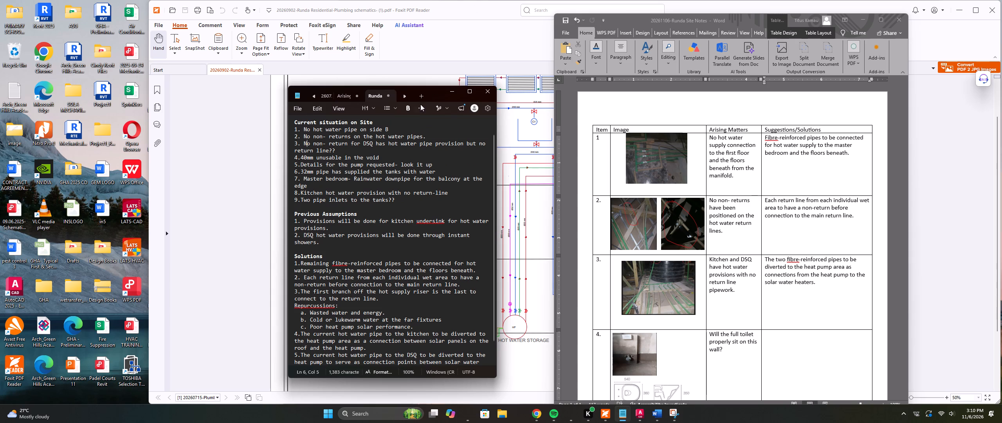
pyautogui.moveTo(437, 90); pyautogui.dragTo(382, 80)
# Move and narrow the Foxit plumbing schematic window so the Word table's Arising Matters and Suggestions/Solutions columns show beside it, with the whole sheet in view.
pyautogui.moveTo(741, 13); pyautogui.dragTo(742, 14)
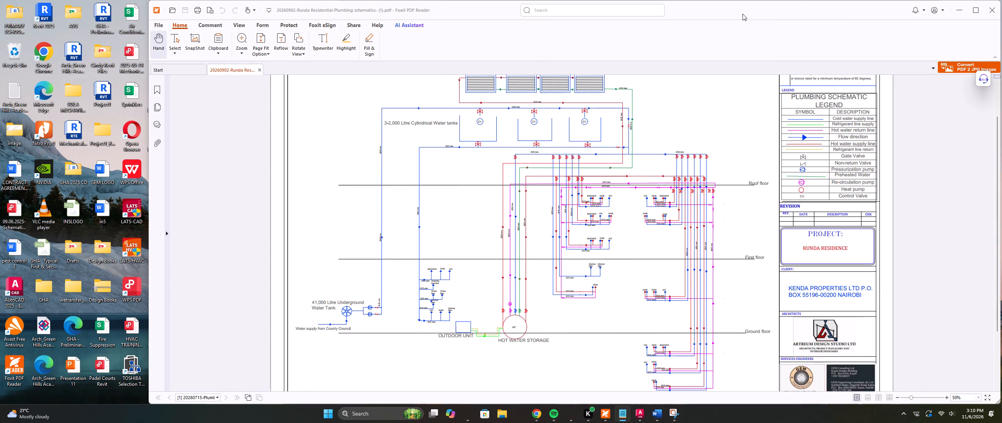
pyautogui.moveTo(742, 14); pyautogui.dragTo(787, 21)
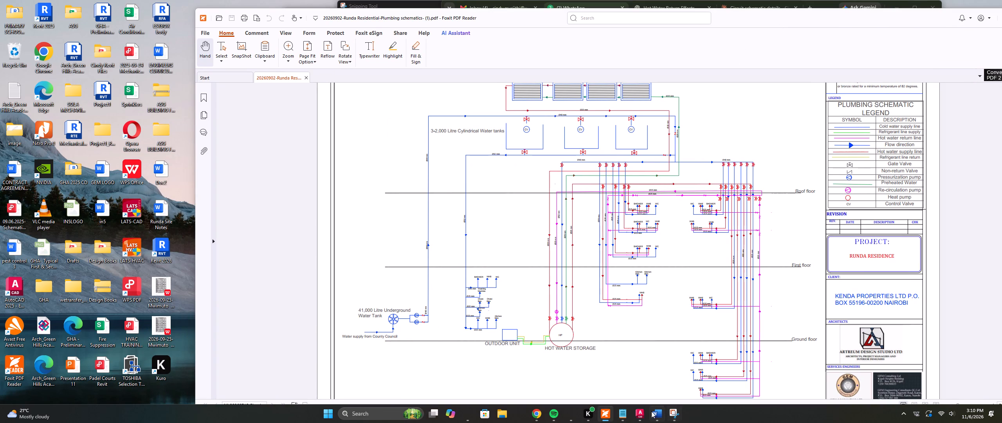
pyautogui.click(656, 414)
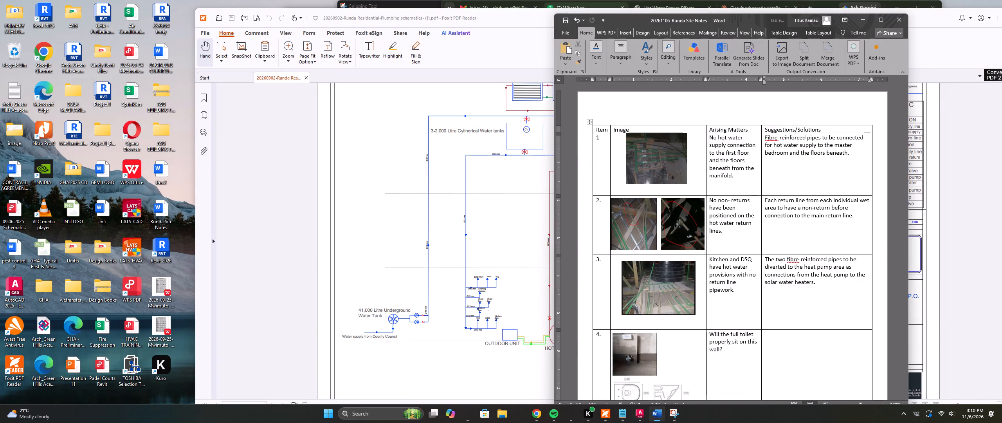
pyautogui.click(494, 112)
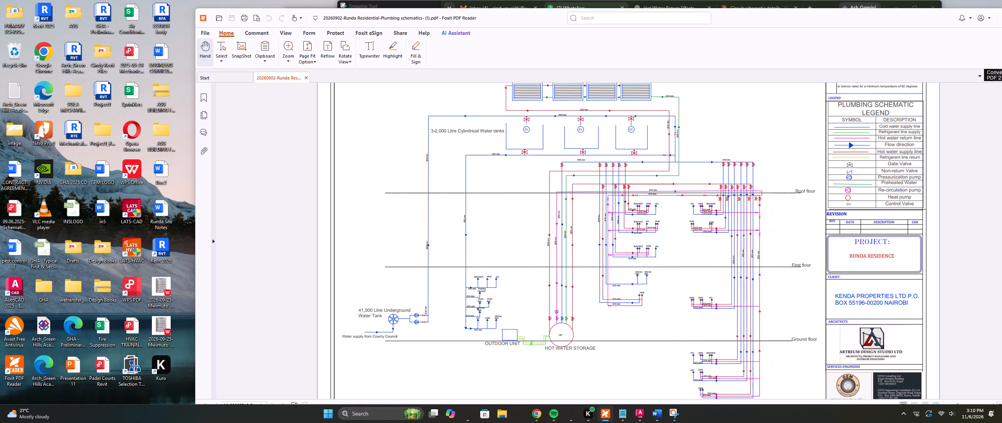
pyautogui.moveTo(881, 16); pyautogui.dragTo(847, 19)
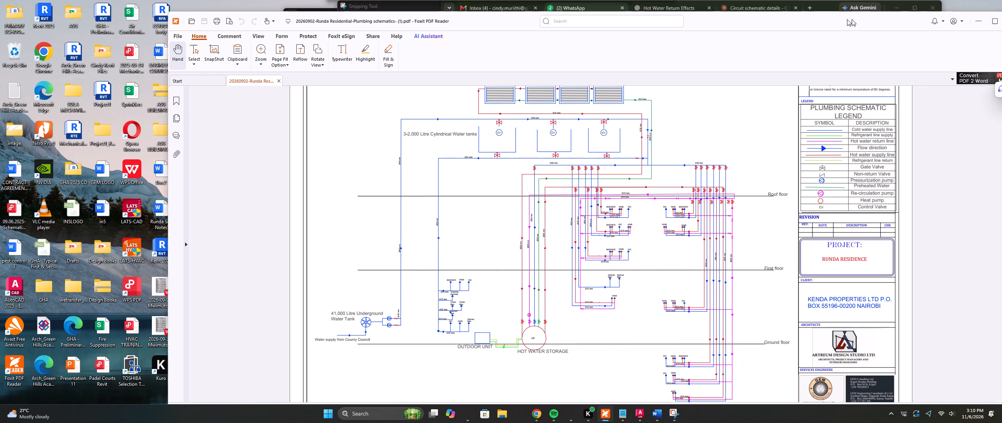
pyautogui.moveTo(847, 19); pyautogui.dragTo(806, 15)
pyautogui.moveTo(973, 48); pyautogui.dragTo(967, 50)
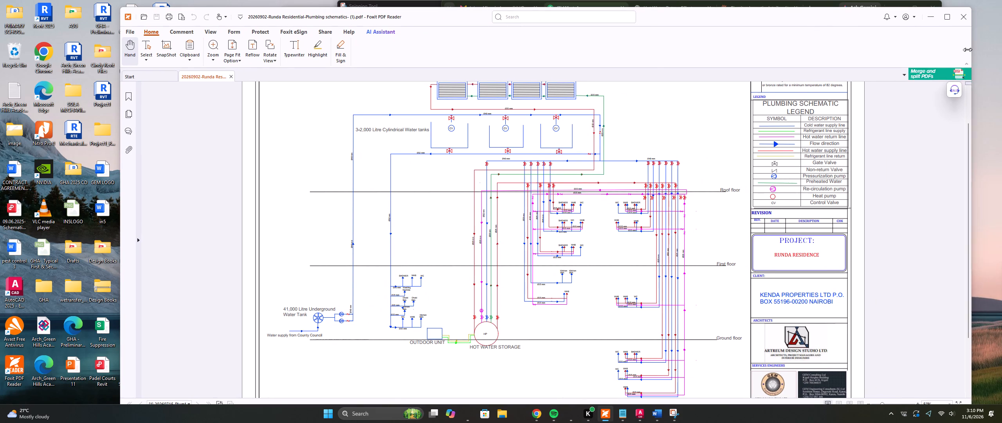
pyautogui.moveTo(967, 50); pyautogui.dragTo(876, 57)
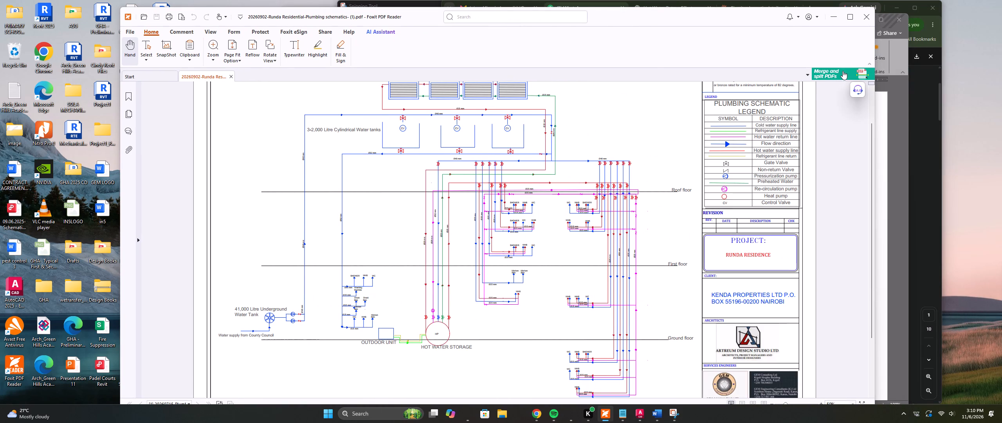
pyautogui.moveTo(876, 92); pyautogui.dragTo(706, 113)
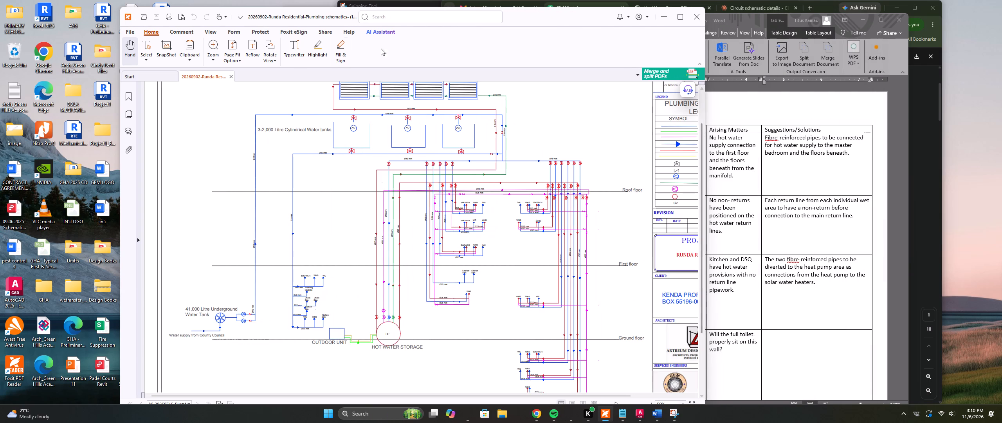
pyautogui.moveTo(117, 165); pyautogui.dragTo(255, 166)
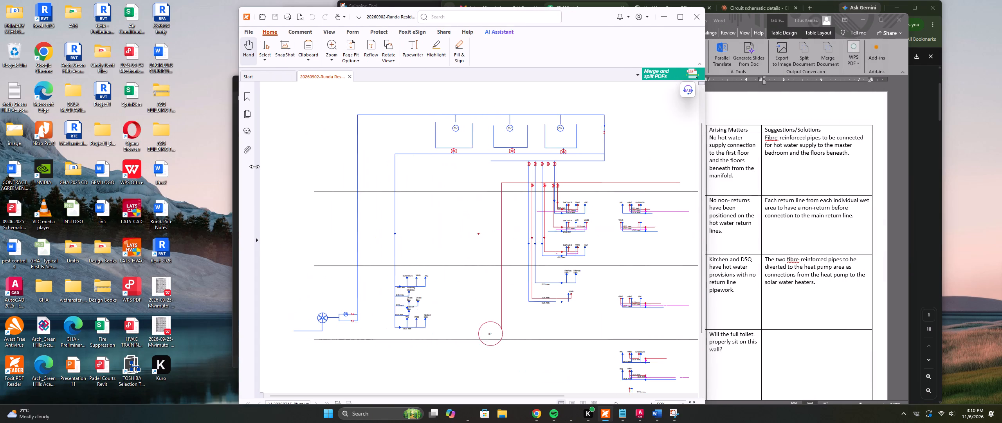
pyautogui.moveTo(255, 166); pyautogui.dragTo(272, 165)
pyautogui.scroll(-2, 429, 187)
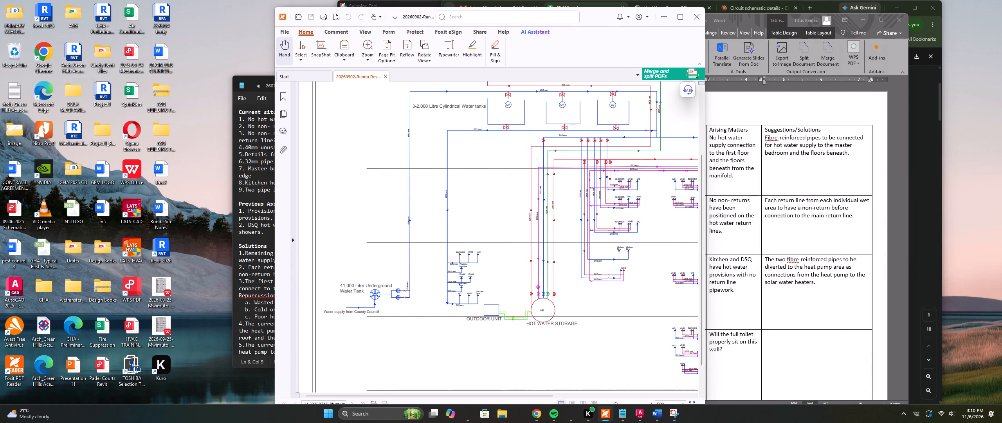
pyautogui.keyDown('ctrl'); pyautogui.scroll(-3, 480, 175); pyautogui.keyUp('ctrl')
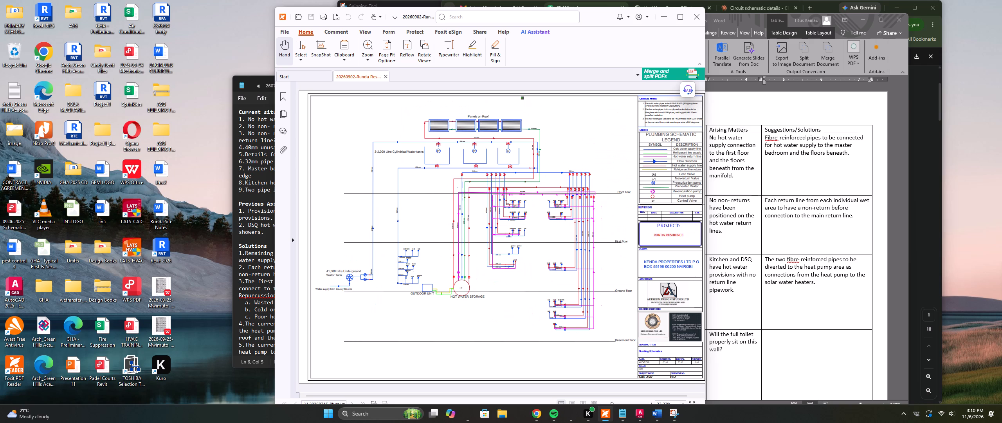
# Bring the Runda notes in Notepad forward and move their window beside the plumbing schematic, clear of the drawing.
pyautogui.click(252, 83)
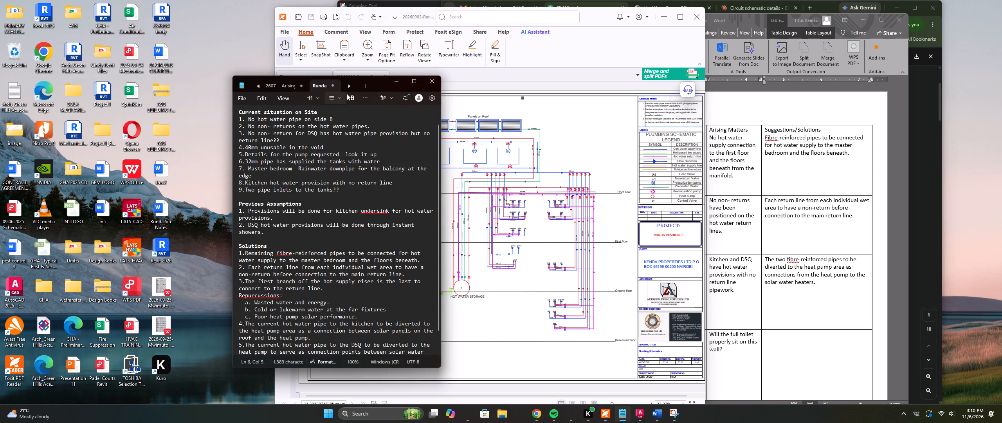
pyautogui.moveTo(377, 84); pyautogui.dragTo(231, 58)
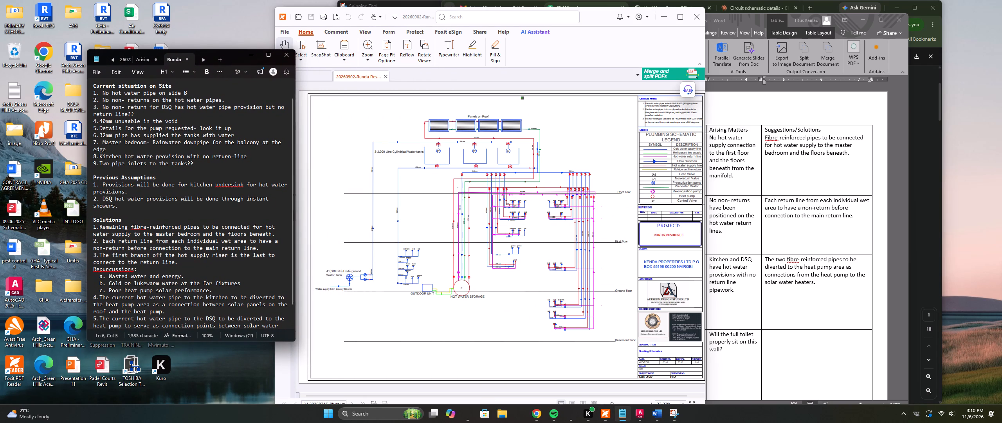
pyautogui.moveTo(241, 55); pyautogui.dragTo(205, 44)
pyautogui.moveTo(205, 44); pyautogui.dragTo(190, 40)
pyautogui.moveTo(238, 58); pyautogui.dragTo(185, 35)
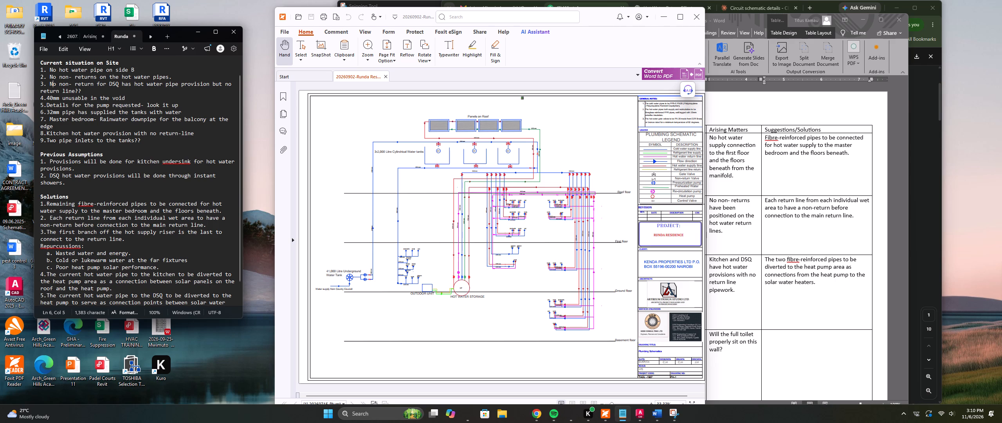
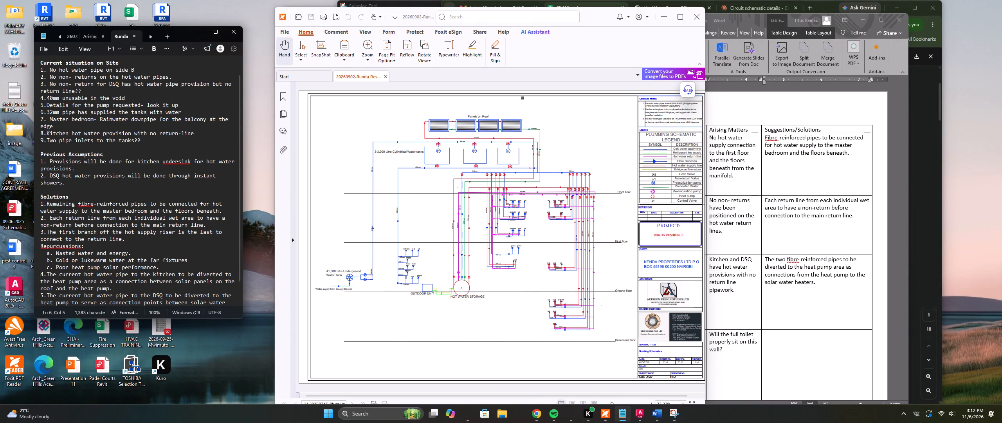
# Minimize the Foxit plumbing schematic window to uncover the full table in the Runda Site Notes document.
pyautogui.click(518, 309)
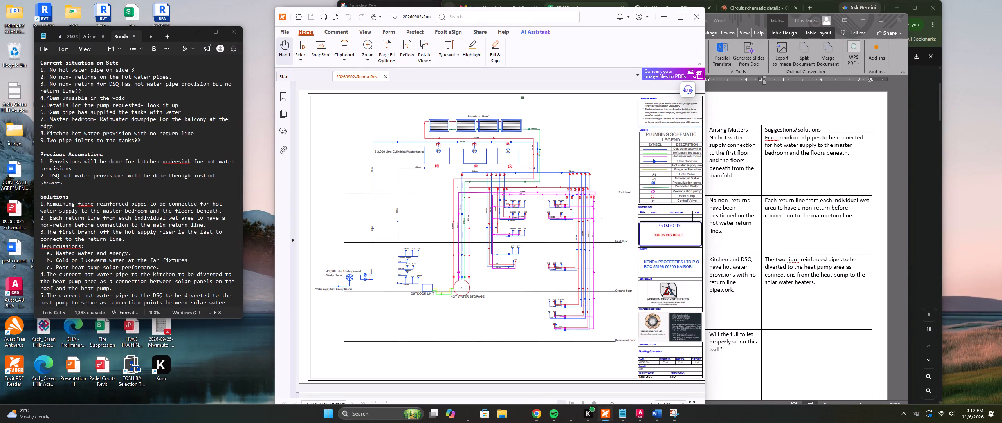
pyautogui.press('Escape')
pyautogui.press('Escape')
pyautogui.click(663, 16)
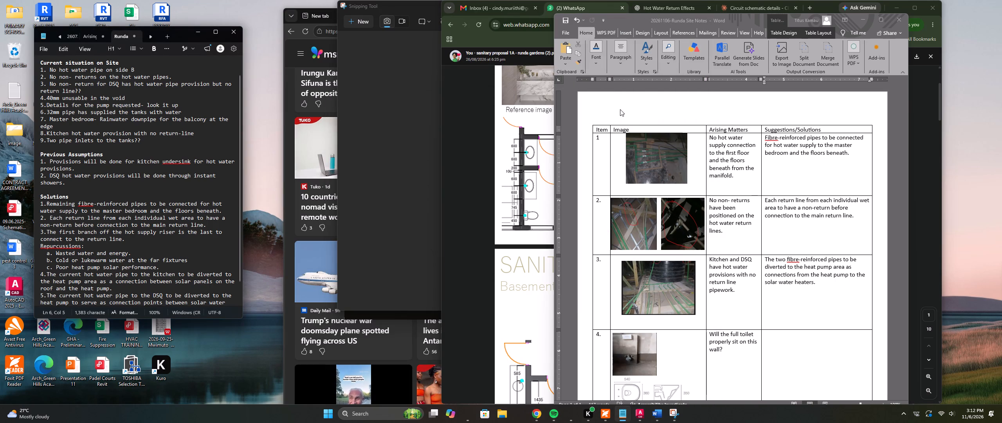
pyautogui.scroll(-1, 649, 161)
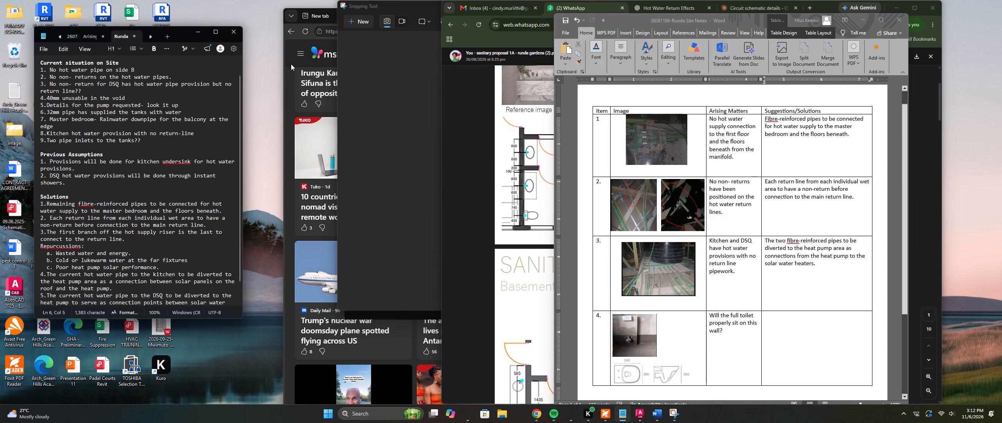
# Close the Edge browser window showing the MSN news feed behind the notes.
pyautogui.click(290, 59)
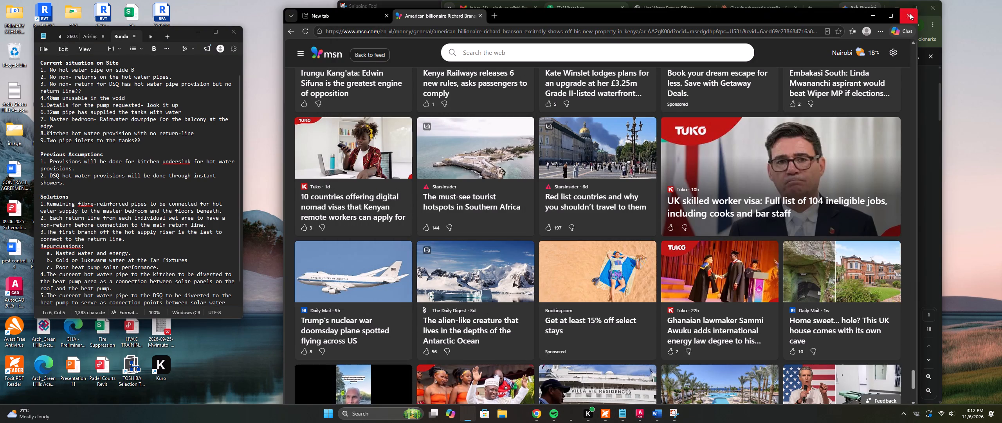
pyautogui.click(909, 13)
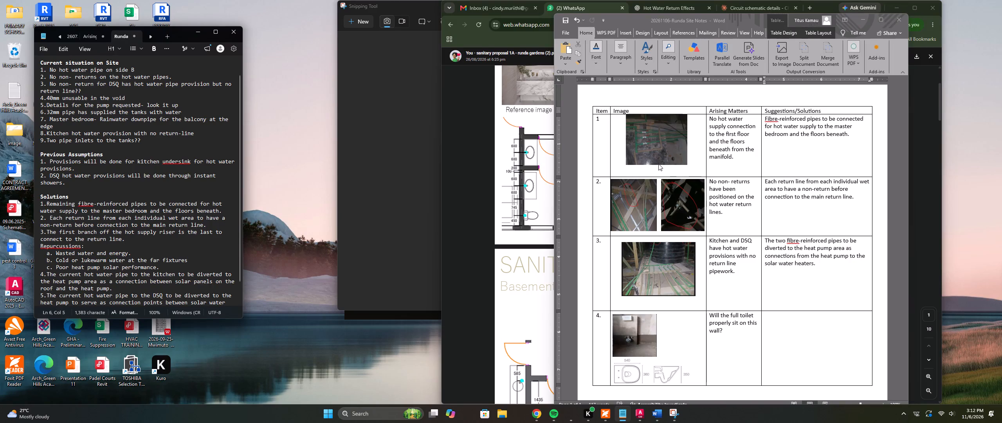
pyautogui.scroll(1, 658, 164)
pyautogui.scroll(-2, 658, 164)
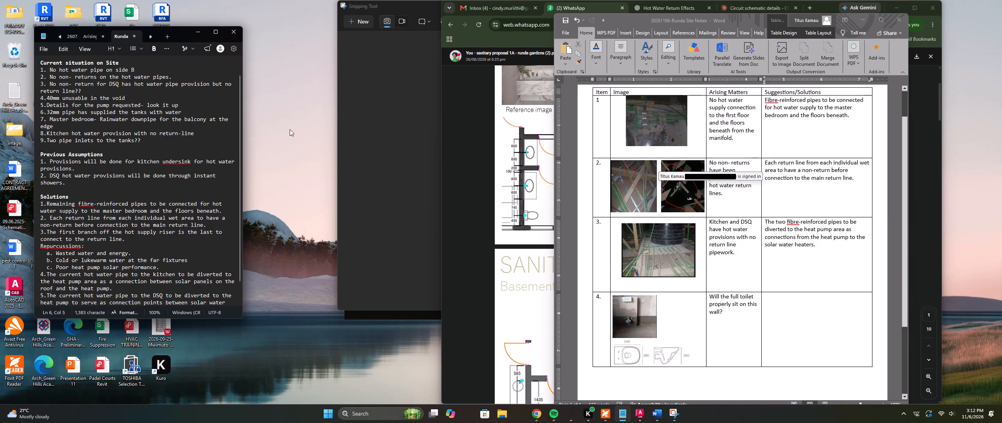
# Widen the Notepad window so the Runda site notes fit on longer lines, and show them from their heading.
pyautogui.moveTo(243, 129); pyautogui.dragTo(254, 130)
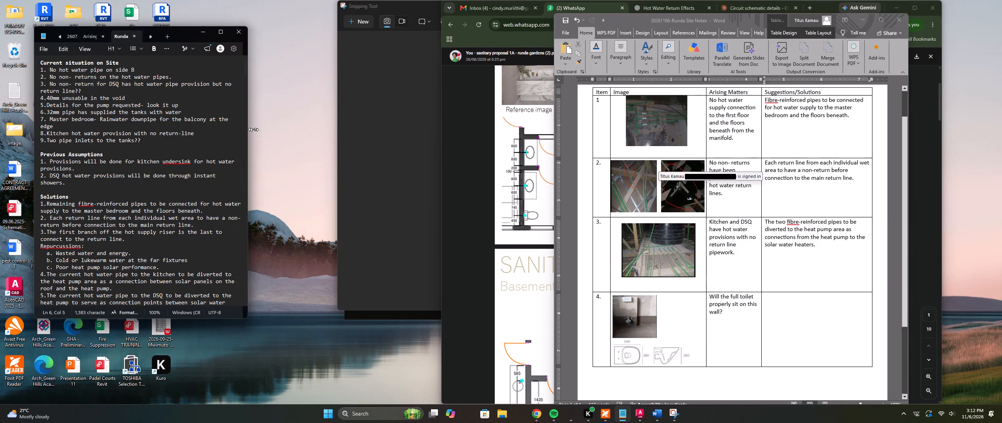
pyautogui.moveTo(254, 130); pyautogui.dragTo(368, 142)
pyautogui.scroll(2, 183, 119)
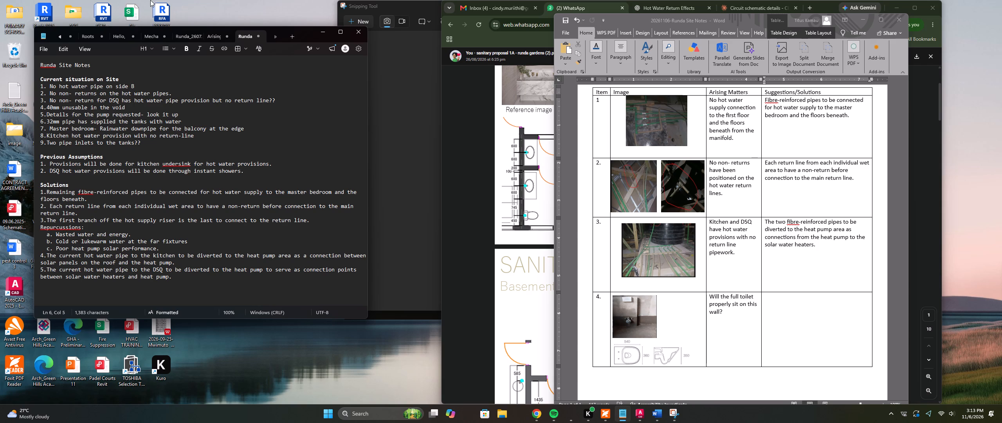
# Add a "To Note:" line below the table in the Word document, leaving a blank line above it.
pyautogui.scroll(-6, 657, 148)
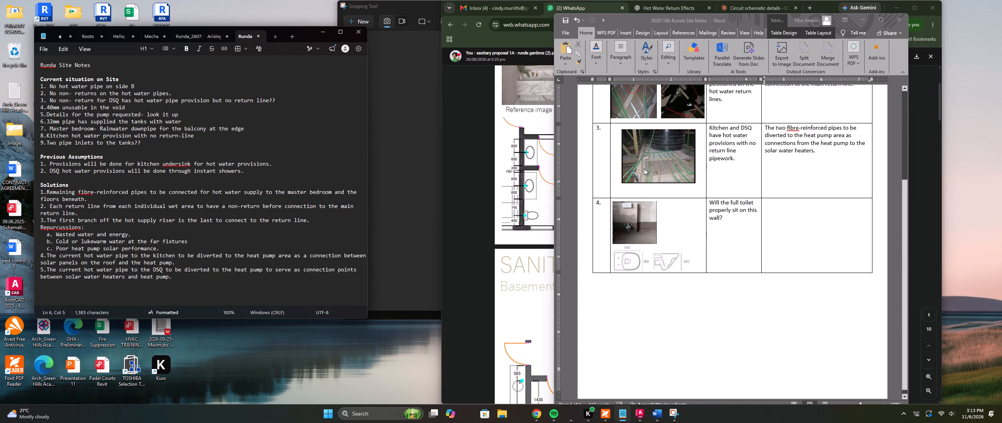
pyautogui.click(592, 276)
pyautogui.click(592, 277)
pyautogui.click(593, 277)
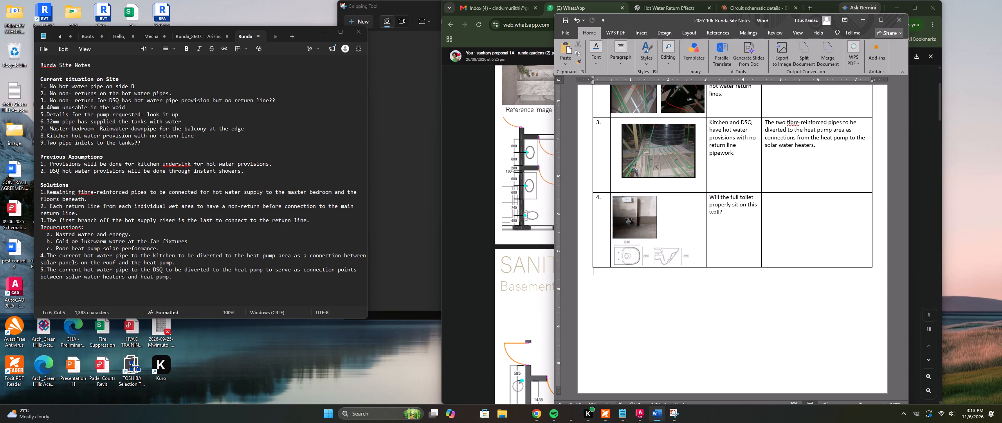
pyautogui.press('space')
pyautogui.press('Return')
pyautogui.hotkey('shift', 't')
pyautogui.write('o Note')
pyautogui.hotkey('shift', ':')
pyautogui.press('Return')
# Under "To Note:", start a note reading "There are hot water provisions for the kitchen and the DSQ".
pyautogui.write('Thr')
pyautogui.press('BackSpace')
pyautogui.write('ere are hot water')
pyautogui.press('space')
pyautogui.write('pro')
pyautogui.write('vio')
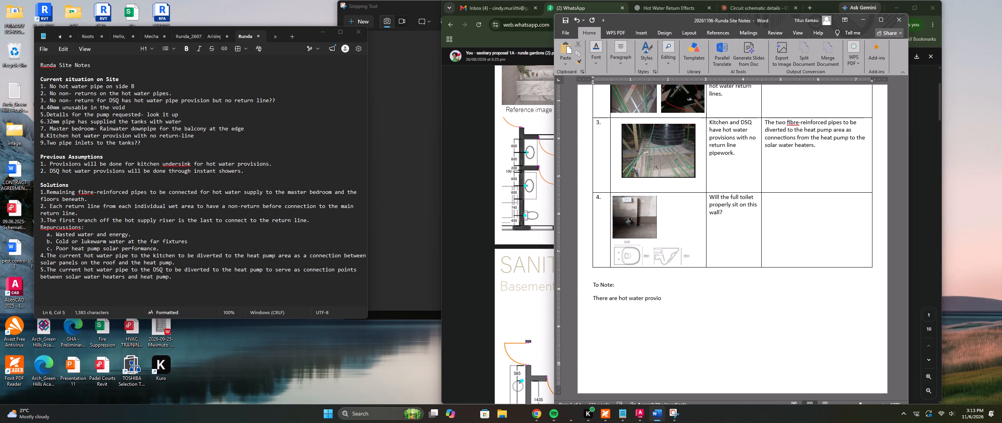
pyautogui.press('BackSpace')
pyautogui.write('sions')
pyautogui.press('space')
pyautogui.write('for the')
pyautogui.press('space')
pyautogui.write('kit')
pyautogui.write('chen and the')
pyautogui.press('space')
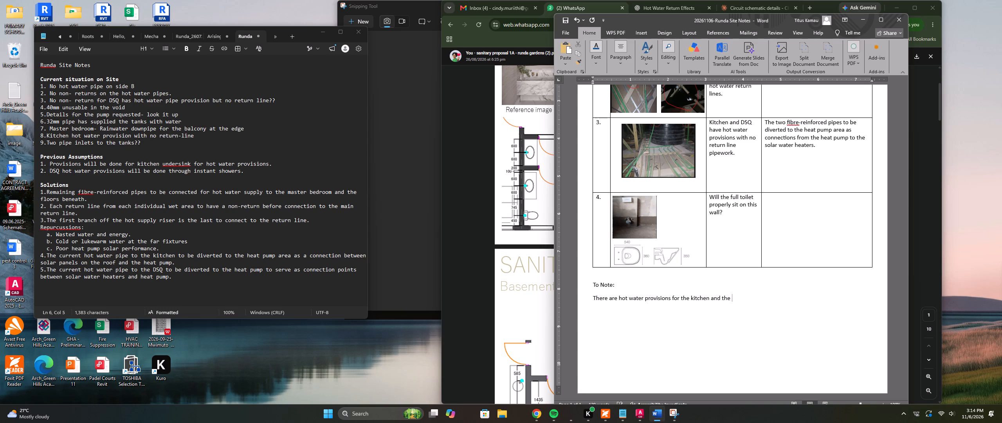
pyautogui.write('DSQ')
pyautogui.press('space')
# Finish the note's sentence with "these are the undersink heater and instant water heaters respectively." in lowercase.
pyautogui.write('THESE')
pyautogui.press('space')
pyautogui.press('BackSpace')
pyautogui.press('BackSpace')
pyautogui.press('BackSpace')
pyautogui.press('BackSpace')
pyautogui.press('BackSpace')
pyautogui.press('BackSpace')
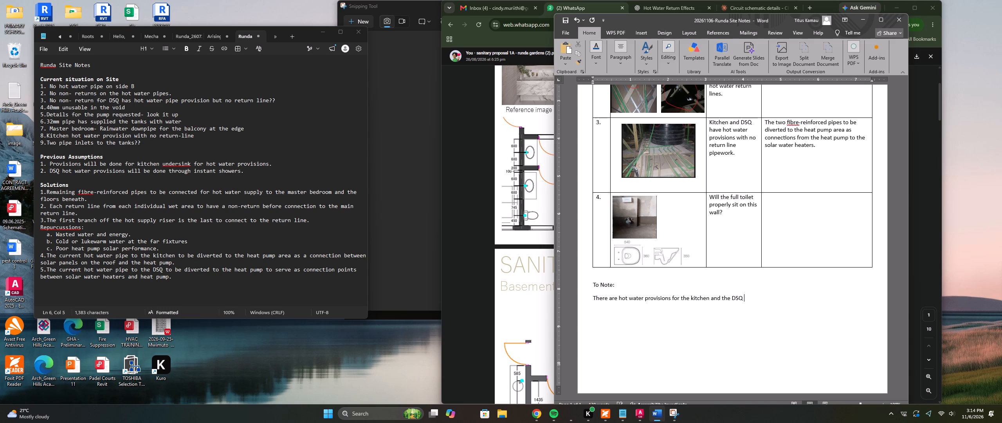
pyautogui.press('r')
pyautogui.press('BackSpace')
pyautogui.write('these are the under')
pyautogui.write('sink heater')
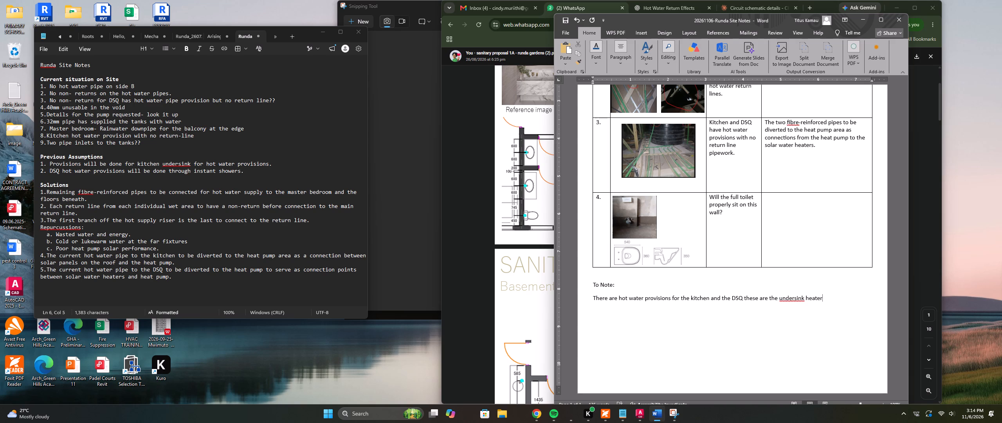
pyautogui.press('space')
pyautogui.write('and instant water')
pyautogui.press('space')
pyautogui.write('heaters')
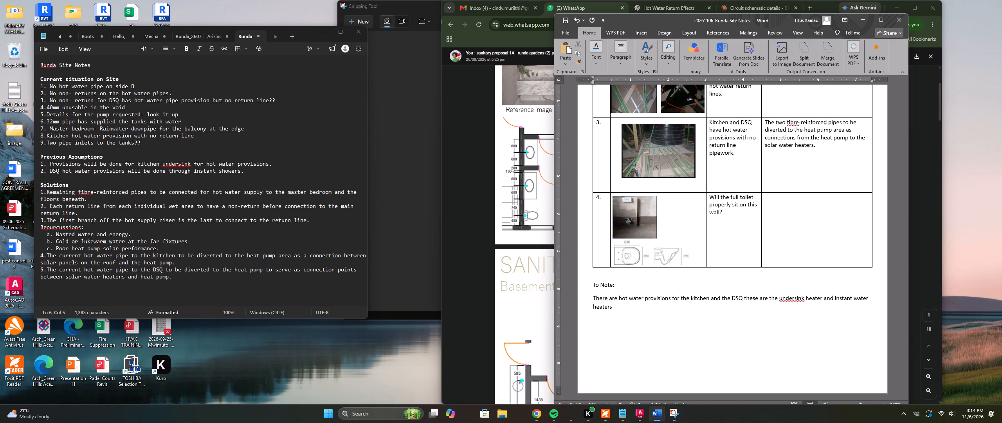
pyautogui.press('space')
pyautogui.write('respectively')
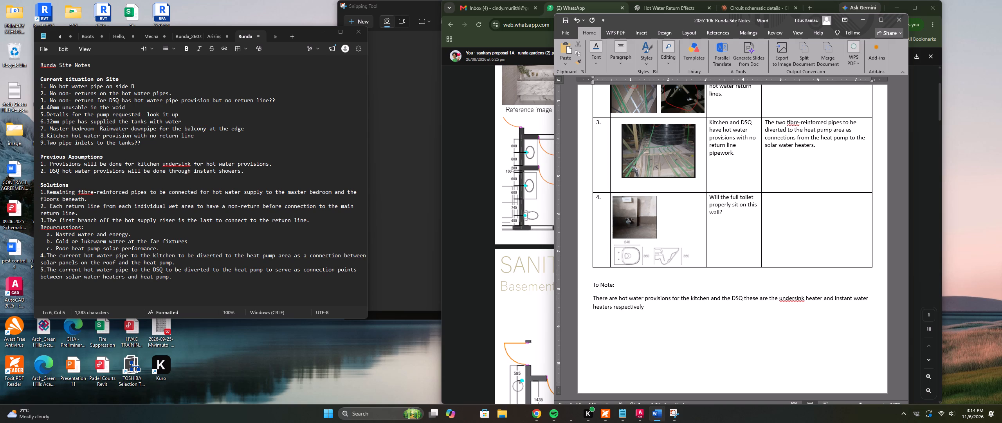
pyautogui.press('.')
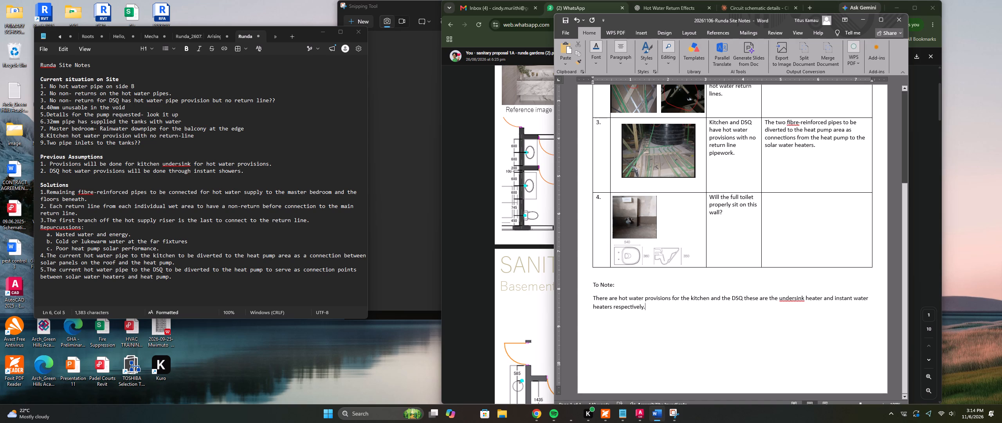
# Number the hot water provisions note by adding "1. " at its beginning.
pyautogui.click(593, 298)
pyautogui.press('.')
pyautogui.press('BackSpace')
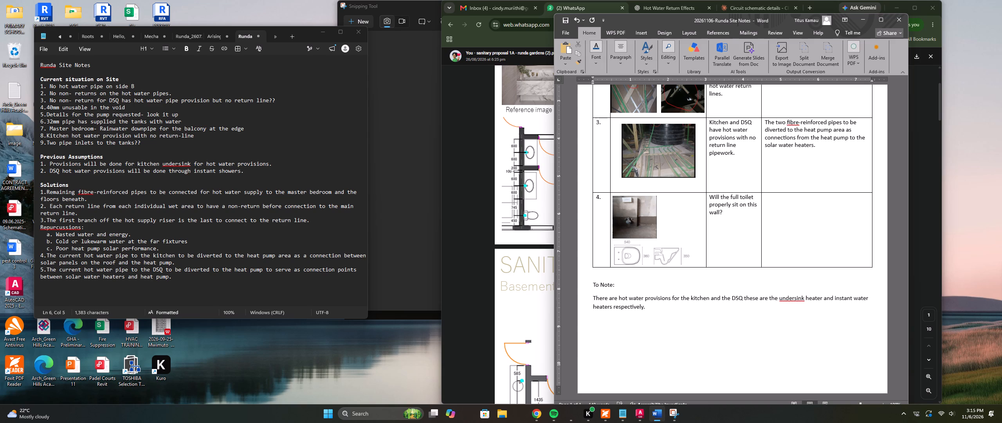
pyautogui.press('1')
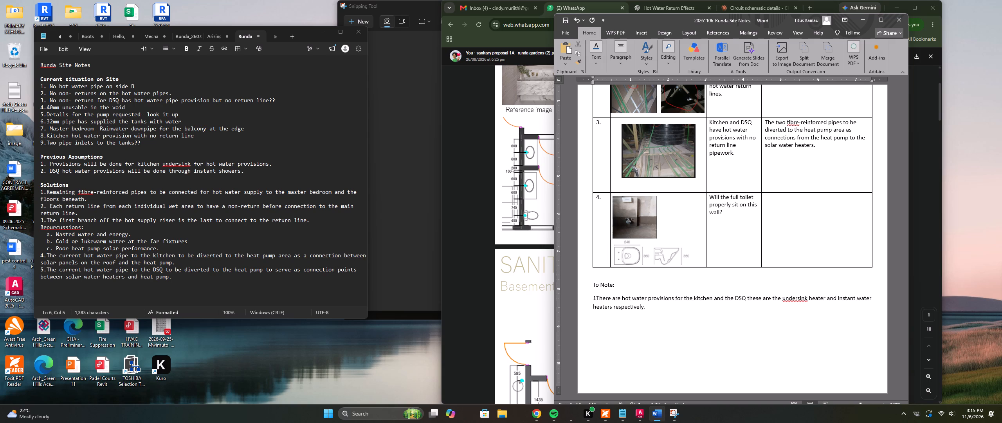
pyautogui.write('.')
pyautogui.press('space')
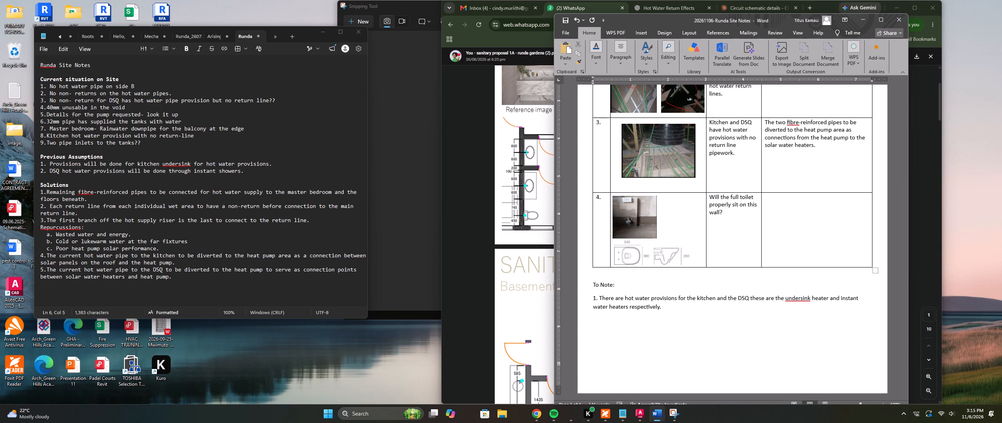
# Correct the flagged spelling "undersink" in note 1 to "under sink".
pyautogui.click(804, 297)
pyautogui.rightClick(804, 297)
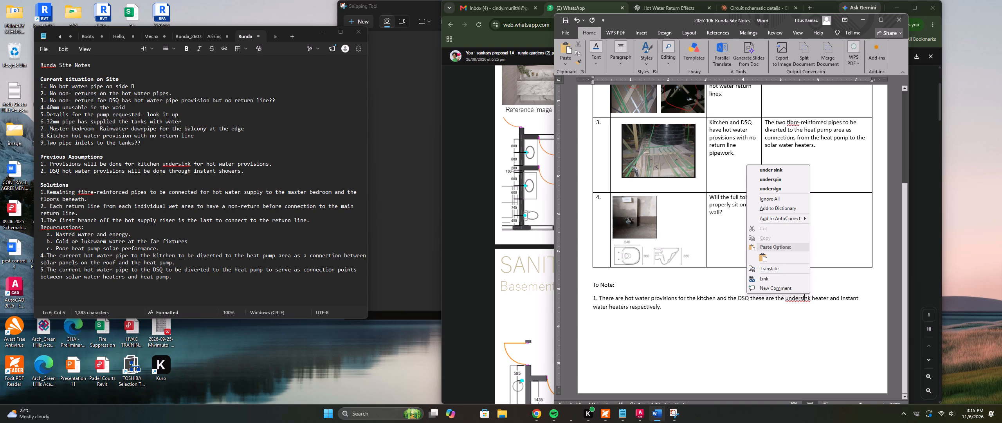
pyautogui.click(779, 168)
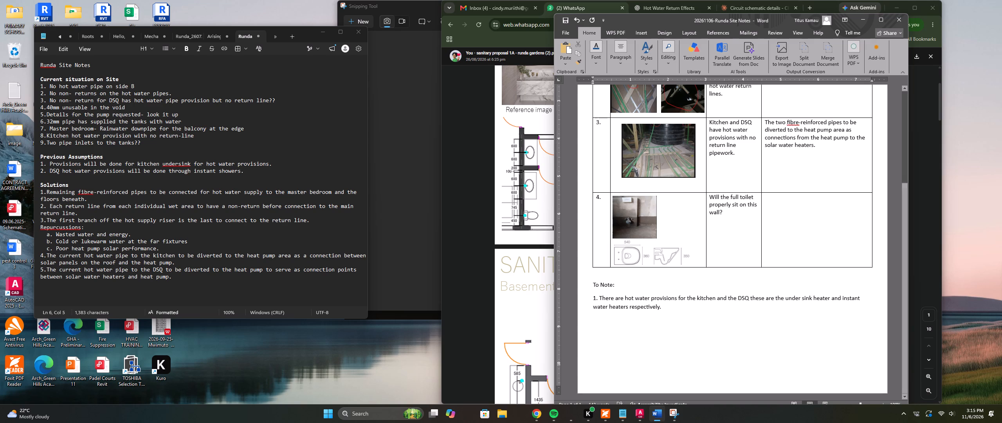
# Replace "these are" after "DSQ" in note 1 with a semicolon, so it reads "the DSQ; the under sink heater".
pyautogui.click(772, 298)
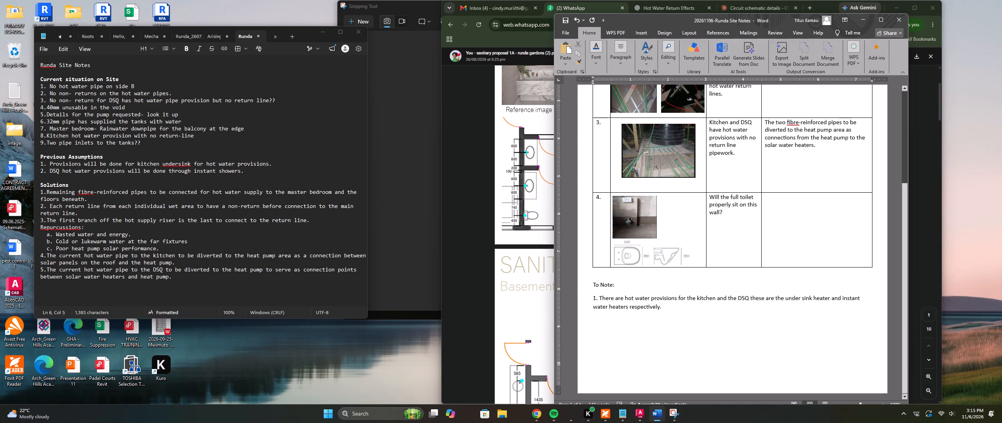
pyautogui.press('BackSpace')
pyautogui.press('BackSpace')
pyautogui.press('BackSpace')
pyautogui.press('BackSpace')
pyautogui.press('BackSpace')
pyautogui.press('BackSpace')
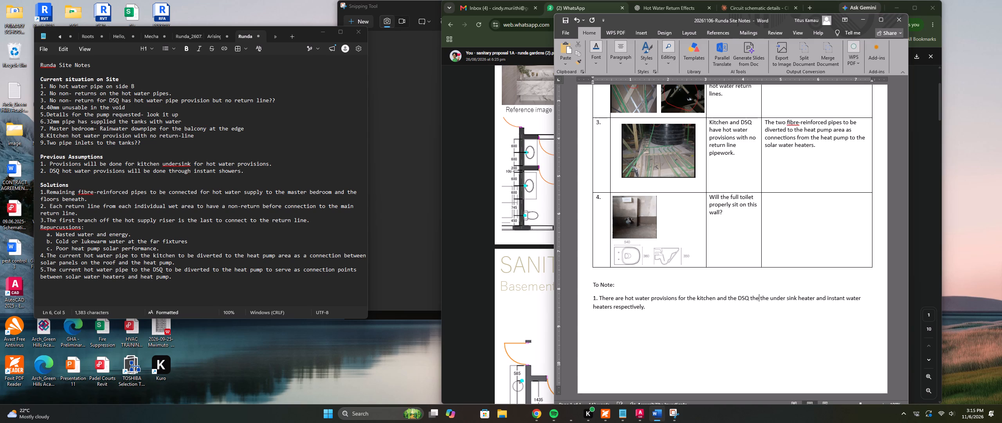
pyautogui.press('BackSpace')
pyautogui.press('BackSpace')
pyautogui.press('BackSpace')
pyautogui.press('BackSpace')
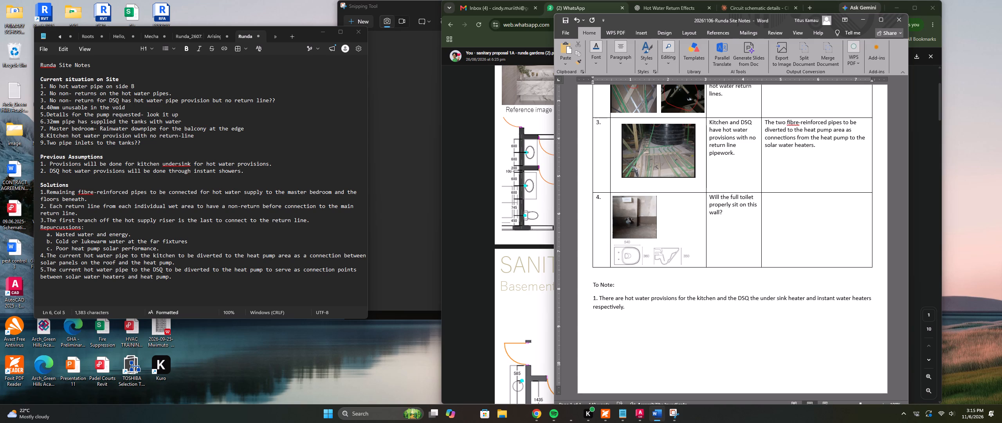
pyautogui.press(';')
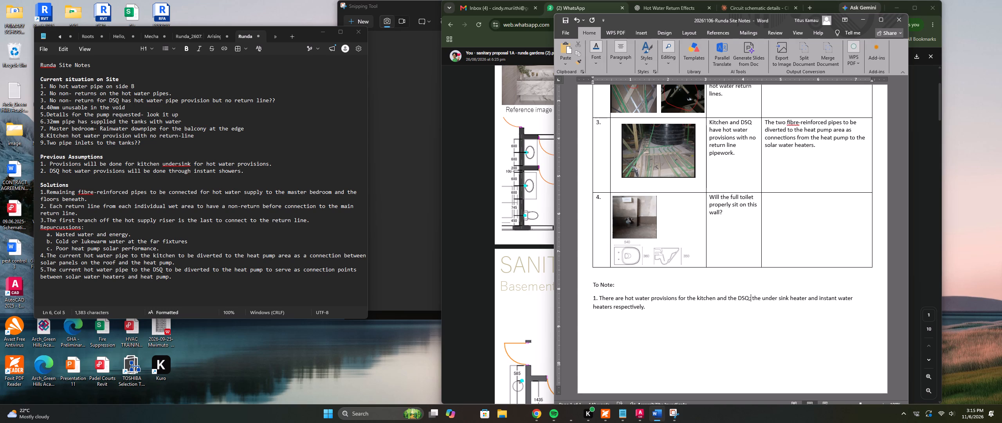
# Start a new line below note 1 numbered "2.".
pyautogui.click(658, 313)
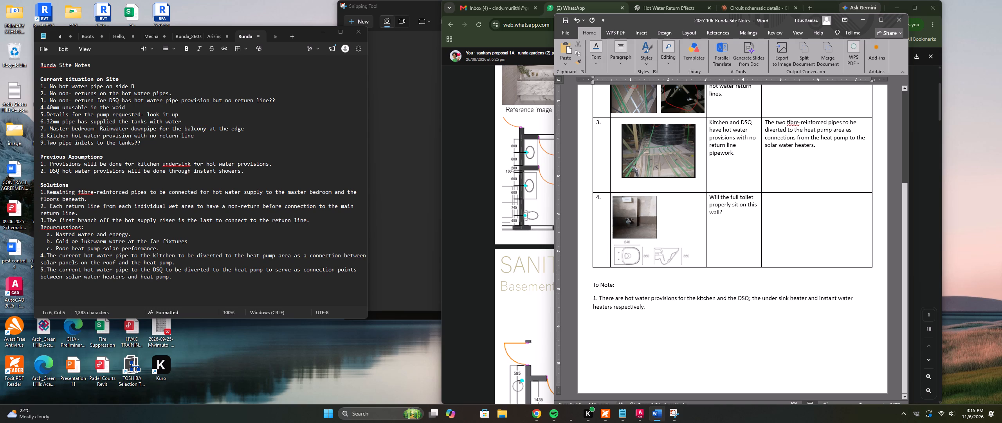
pyautogui.press('Return')
pyautogui.write('2.')
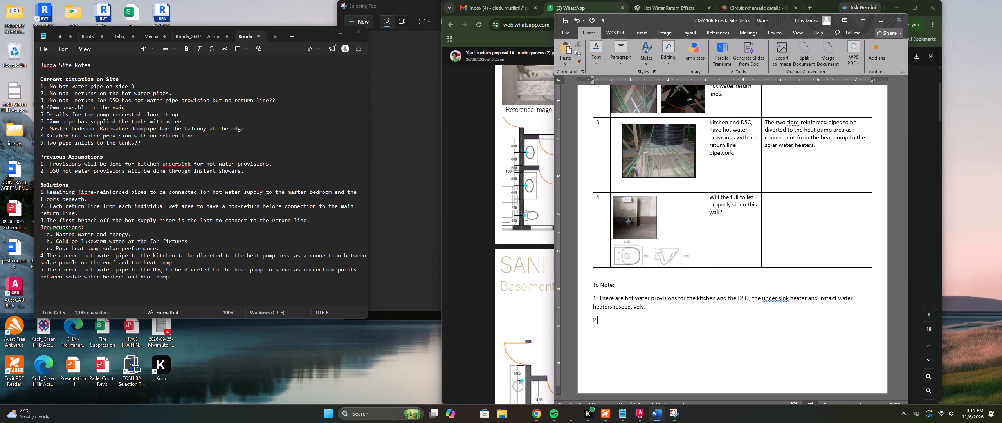
# Apply the suggested hyphenation "under-sink" to the flagged words in note 1.
pyautogui.click(777, 297)
pyautogui.rightClick(777, 297)
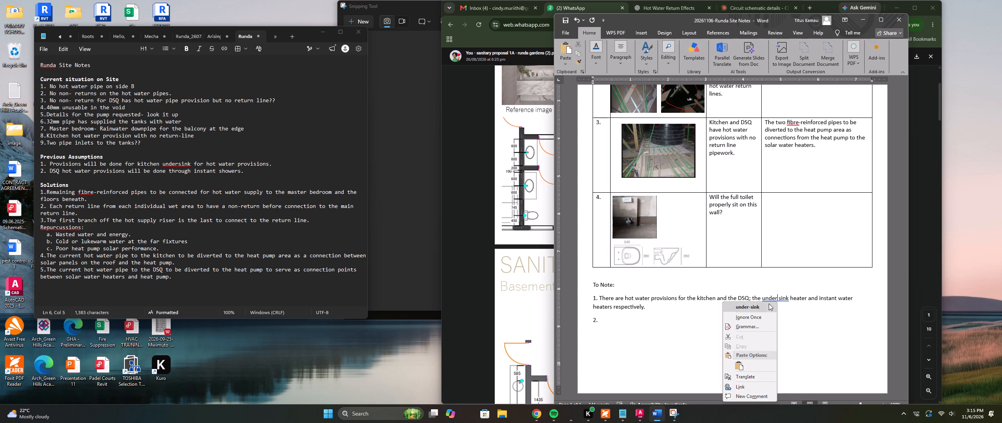
pyautogui.click(769, 304)
# Copy the solution 3 sentence about the first branch off the hot supply riser from Notepad and paste it after "2." in Word.
pyautogui.click(611, 321)
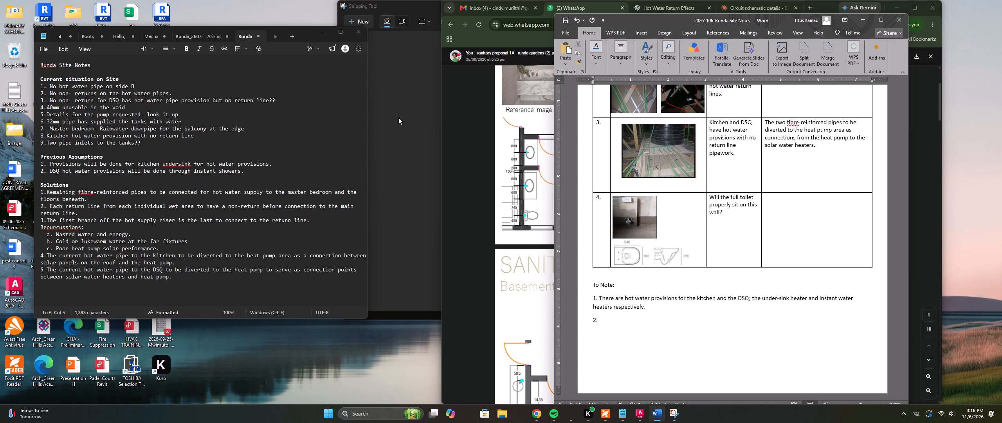
pyautogui.scroll(2, 686, 219)
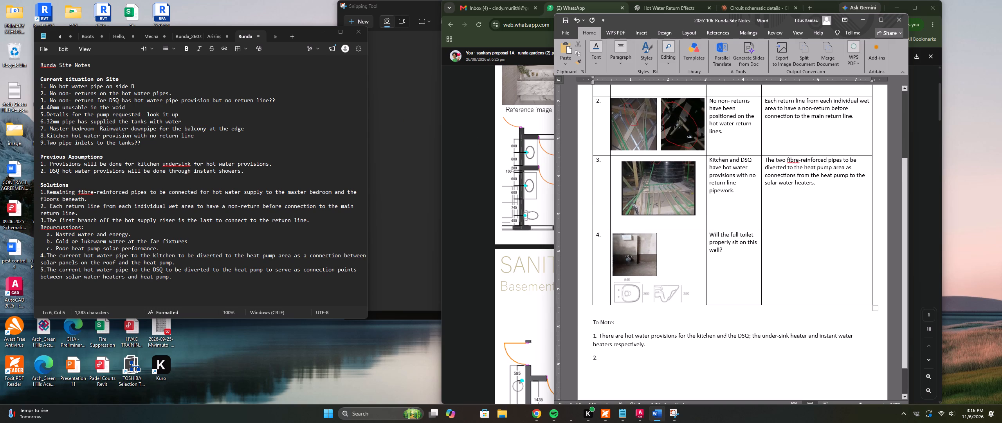
pyautogui.scroll(3, 686, 219)
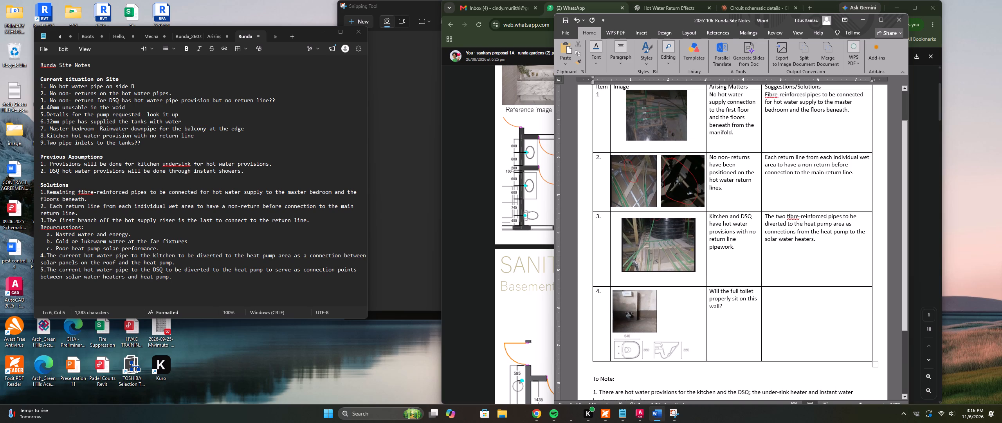
pyautogui.scroll(-3, 686, 219)
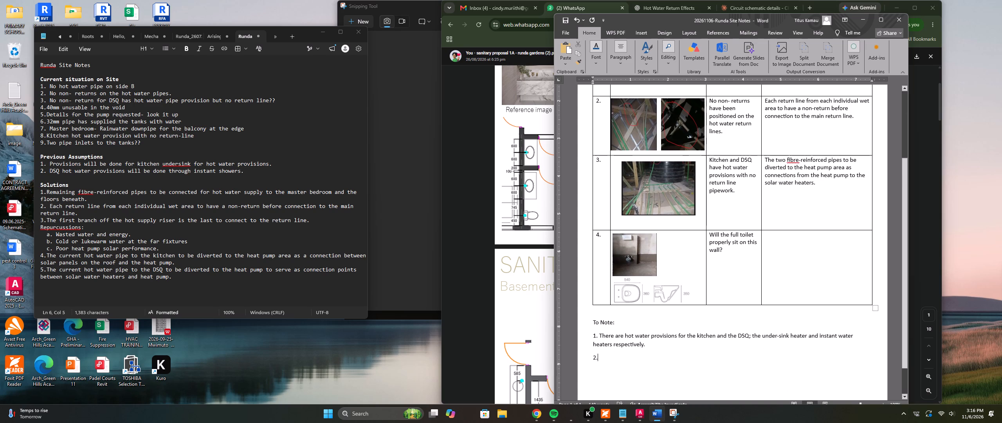
pyautogui.scroll(-3, 686, 219)
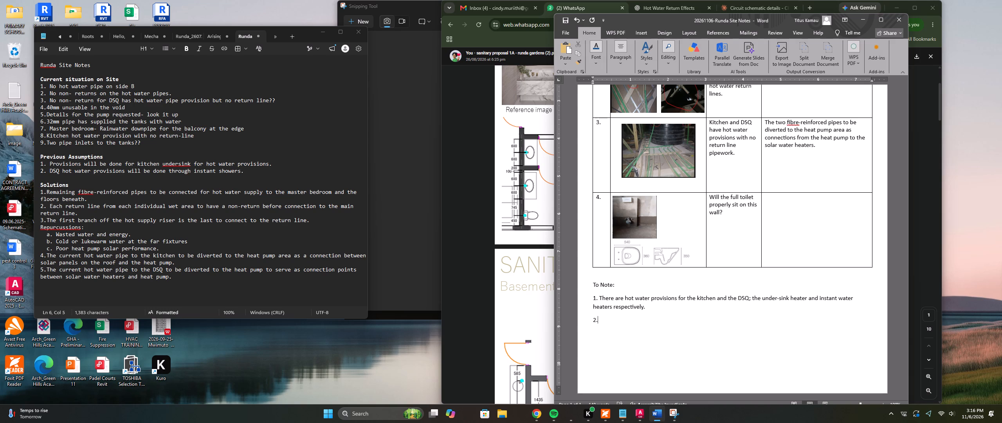
pyautogui.moveTo(315, 221); pyautogui.dragTo(70, 222)
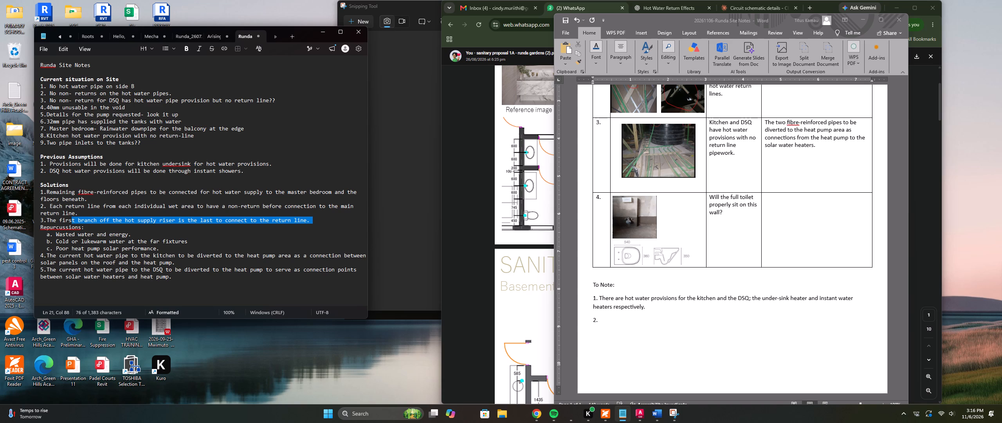
pyautogui.moveTo(70, 222); pyautogui.dragTo(48, 219)
pyautogui.rightClick(48, 219)
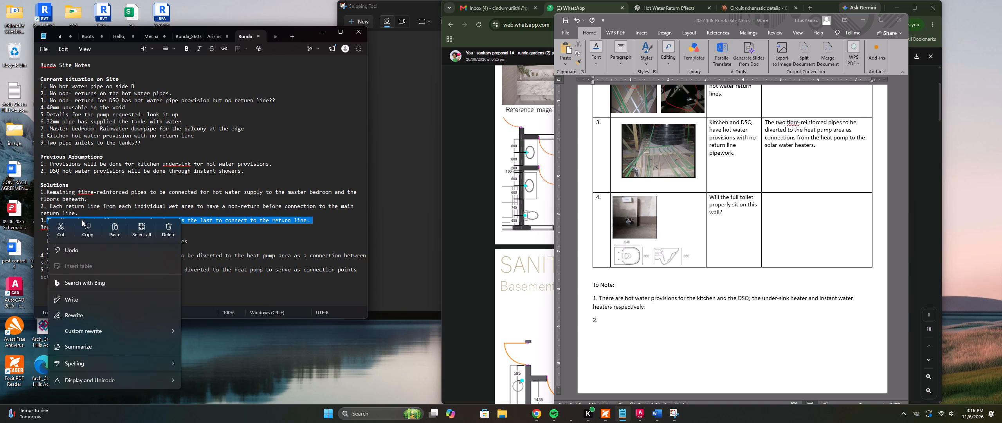
pyautogui.click(94, 233)
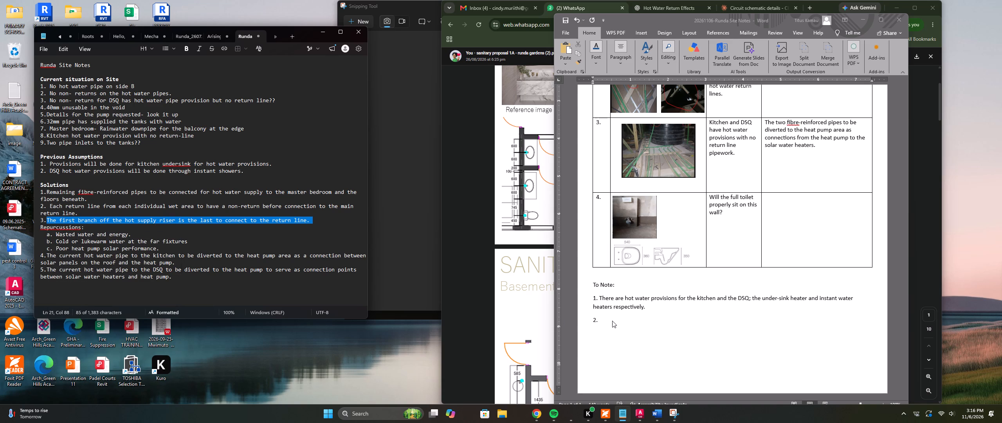
pyautogui.click(607, 317)
pyautogui.rightClick(604, 318)
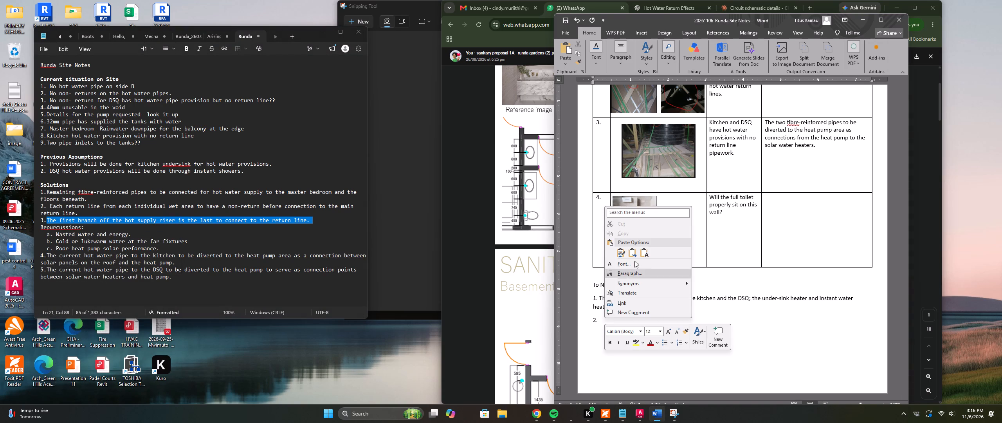
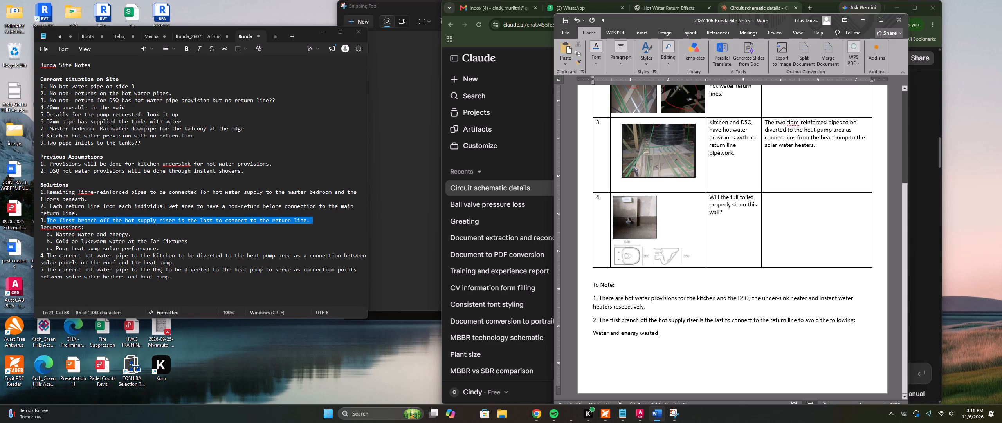
pyautogui.moveTo(666, 334); pyautogui.dragTo(642, 334)
pyautogui.rightClick(643, 334)
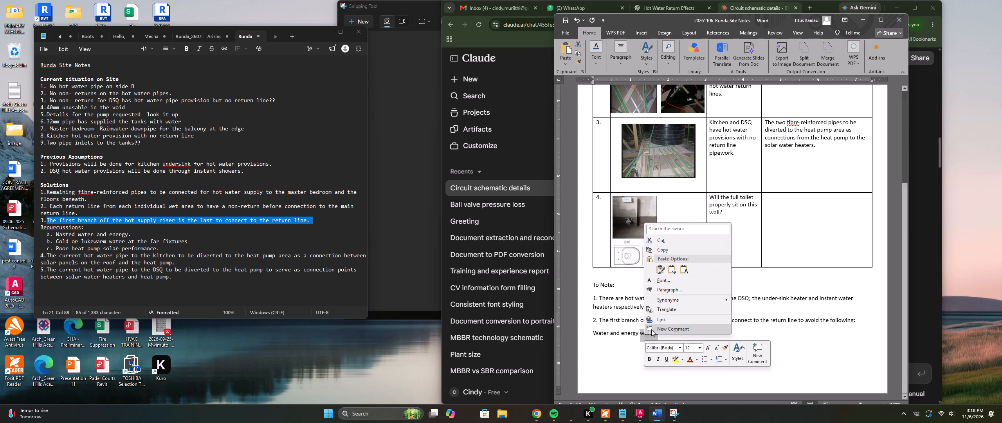
pyautogui.click(669, 242)
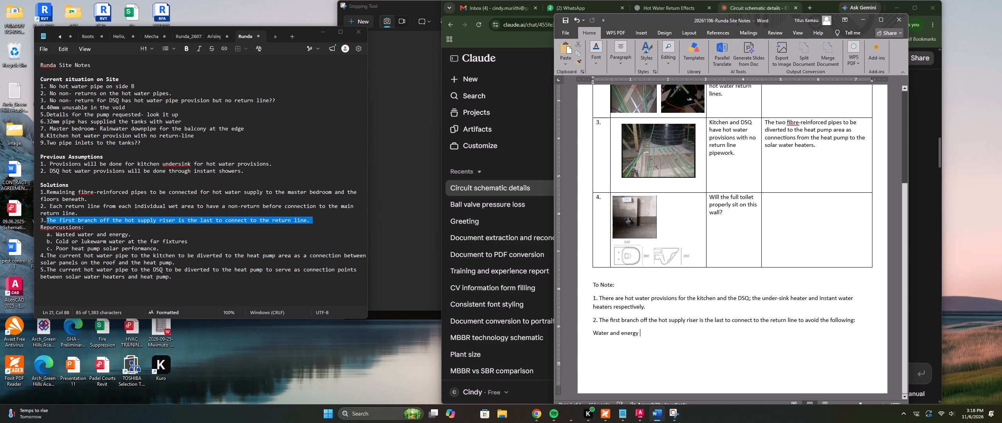
pyautogui.click(593, 333)
pyautogui.rightClick(593, 333)
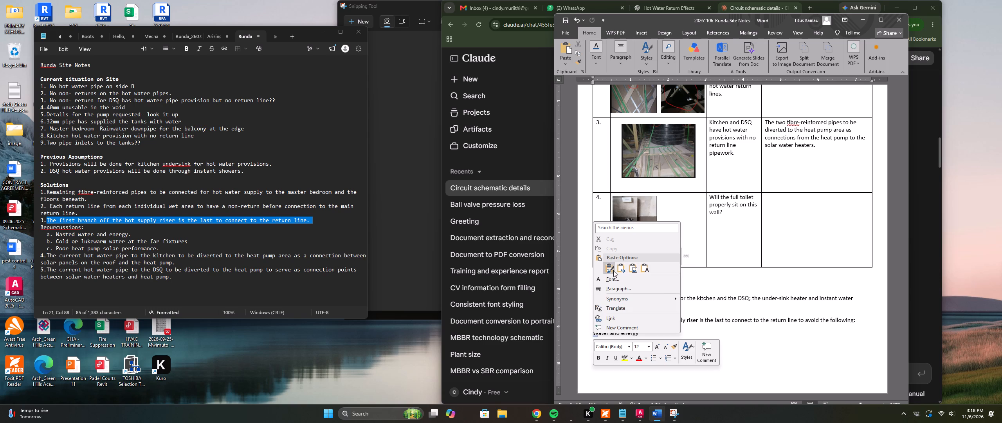
pyautogui.click(612, 268)
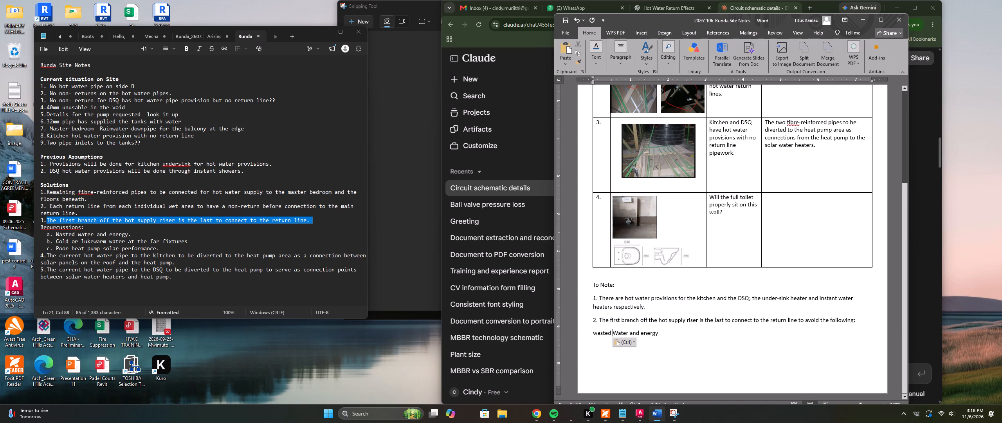
pyautogui.click(598, 332)
pyautogui.press('BackSpace')
pyautogui.hotkey('shift', 'w')
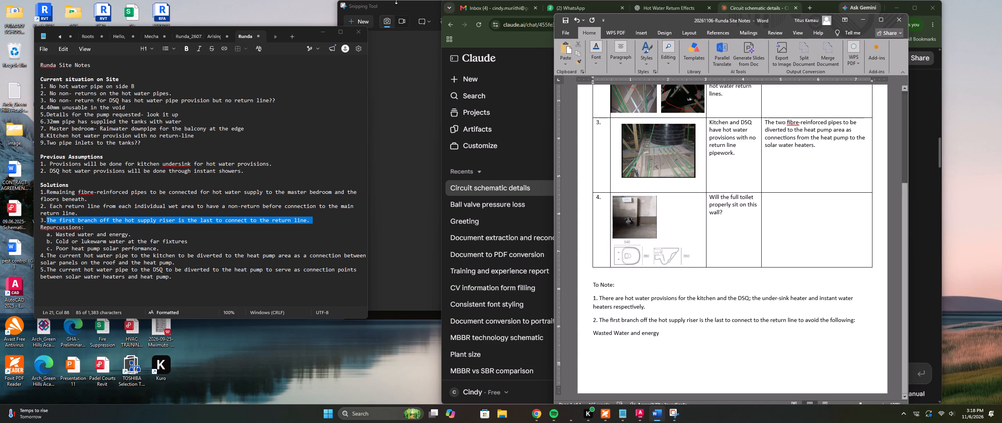
# Copy "Cold or lukewarm water at the far fixtures" from Notepad into Word below "Wasted Water and energy", and add a blank line after it.
pyautogui.click(663, 332)
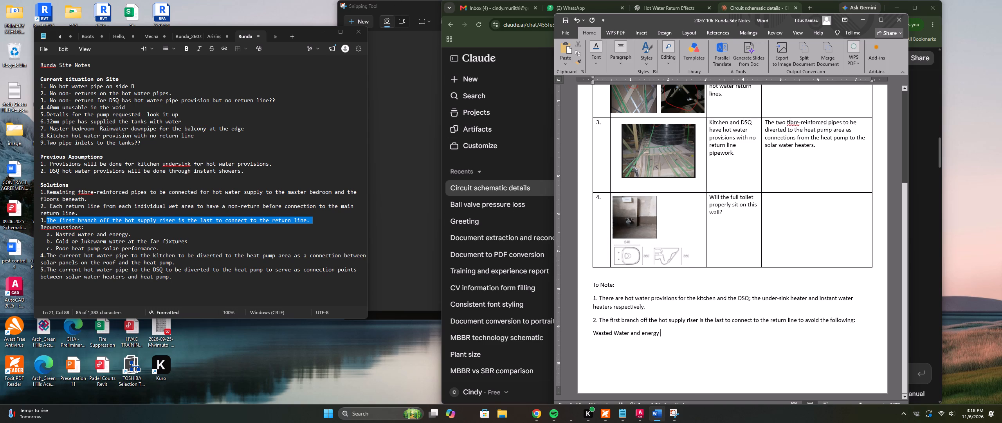
pyautogui.press('Return')
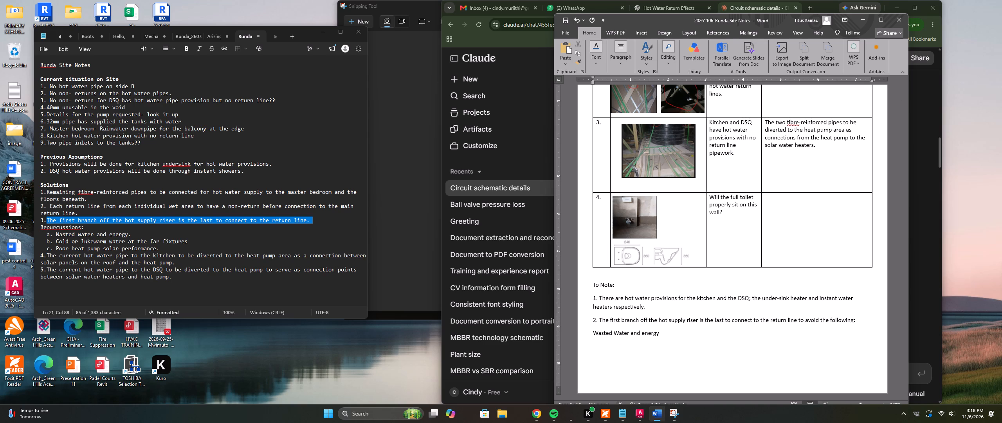
pyautogui.click(190, 241)
pyautogui.moveTo(191, 240); pyautogui.dragTo(58, 241)
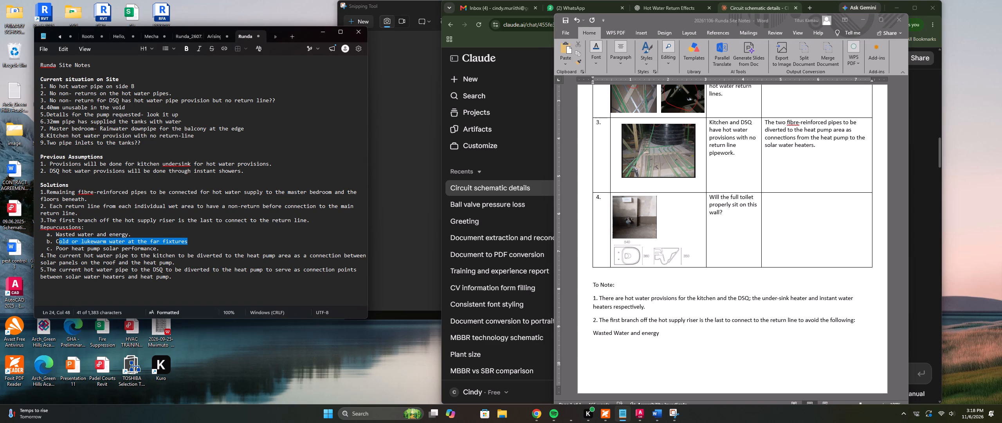
pyautogui.moveTo(58, 241); pyautogui.dragTo(53, 241)
pyautogui.rightClick(145, 241)
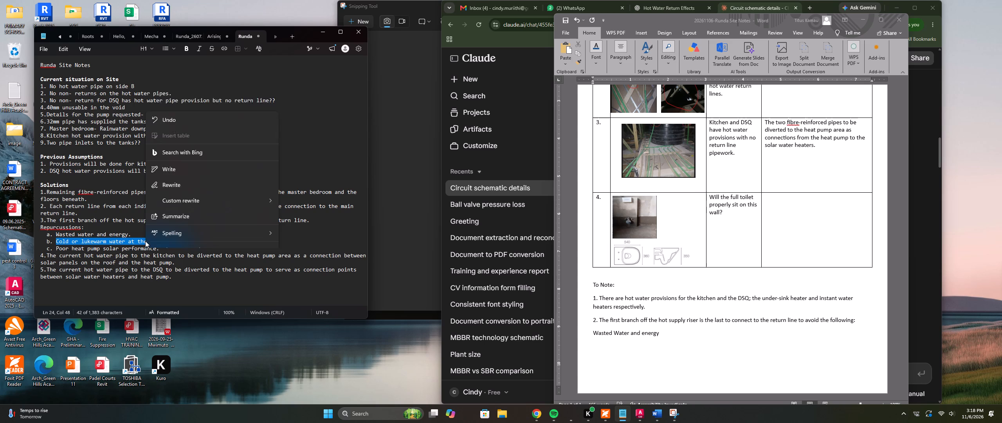
pyautogui.click(189, 230)
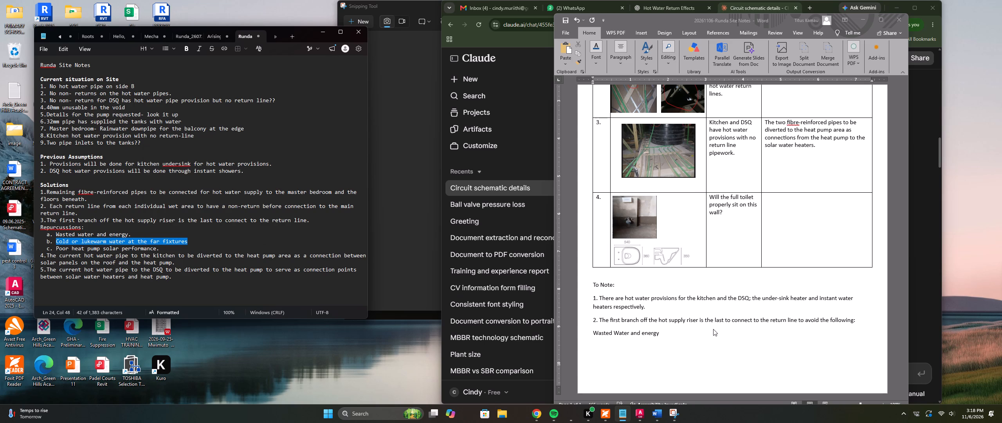
pyautogui.click(659, 329)
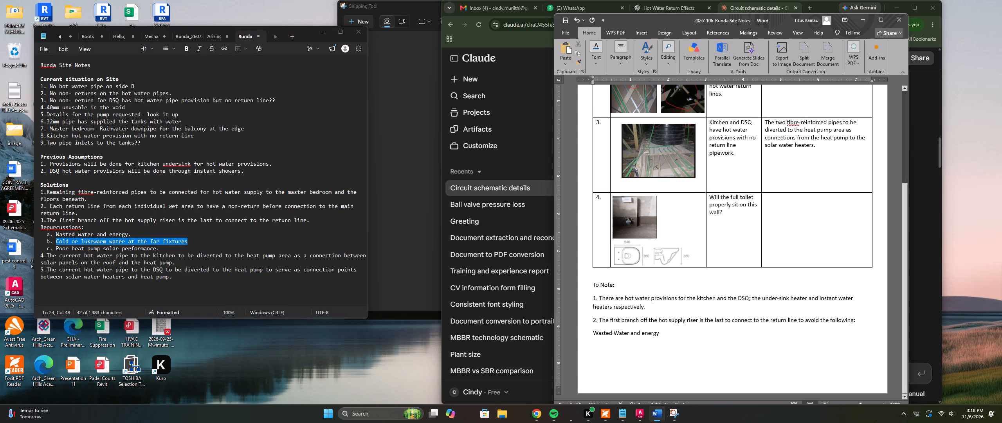
pyautogui.hotkey('ctrl', 'v')
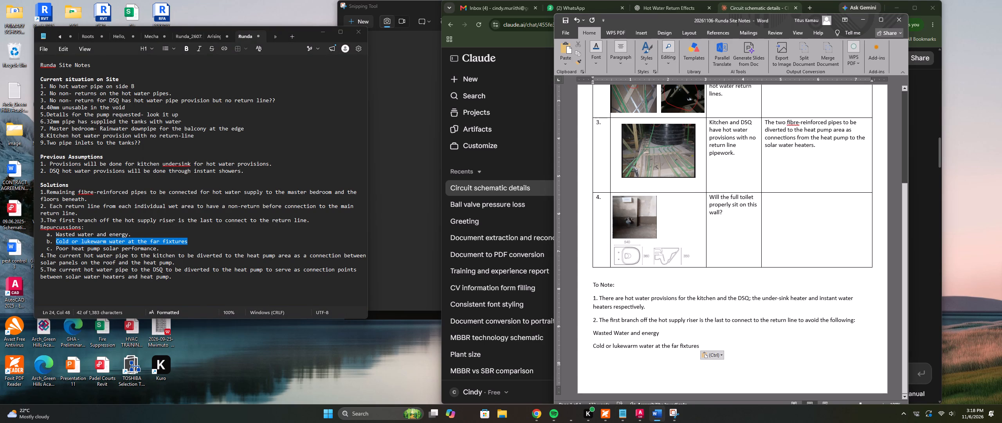
pyautogui.press('Return')
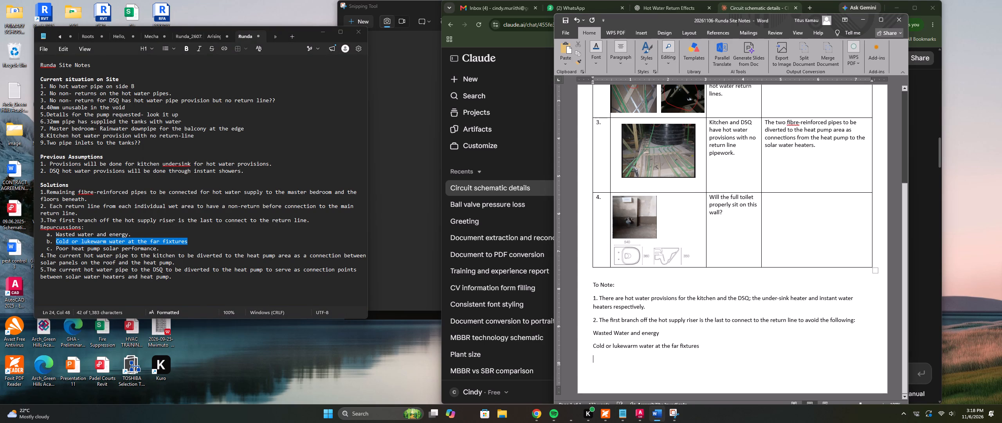
pyautogui.click(680, 347)
# Insert "end" before "fixtures" so the second item in Word reads "Cold or lukewarm water at the far end fixtures".
pyautogui.write('end')
pyautogui.press('space')
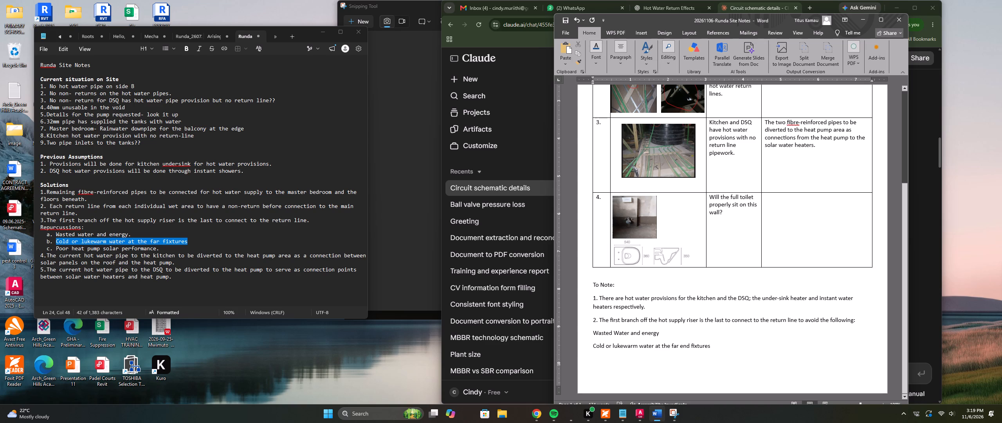
# Copy "Poor heat pump solar performance." from Notepad onto a new line below the "Cold or lukewarm water" item in Word.
pyautogui.click(716, 348)
pyautogui.press('Return')
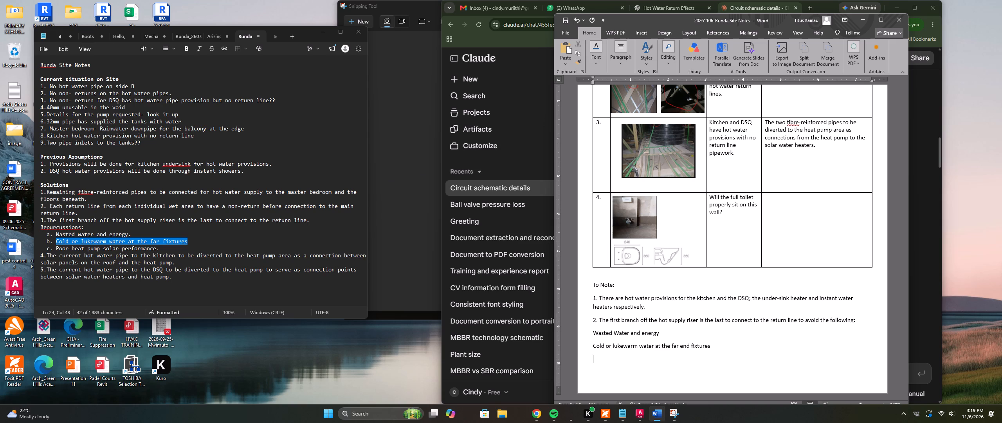
pyautogui.click(160, 249)
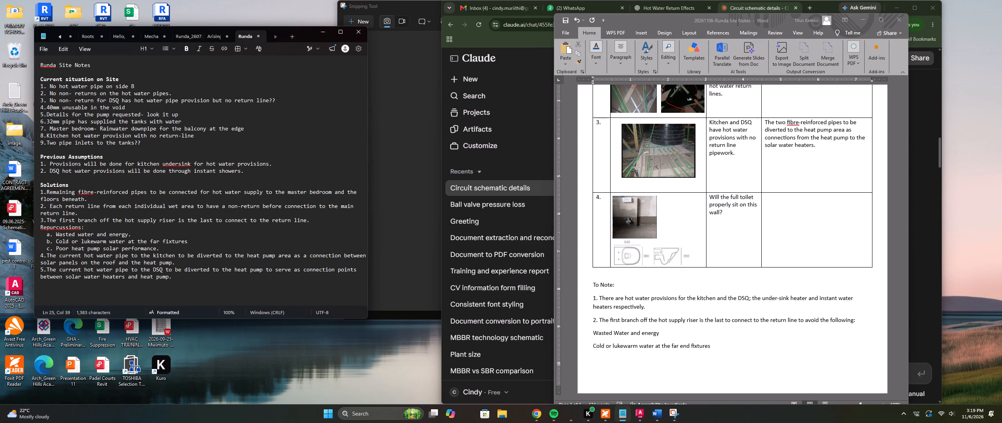
pyautogui.moveTo(163, 248); pyautogui.dragTo(60, 243)
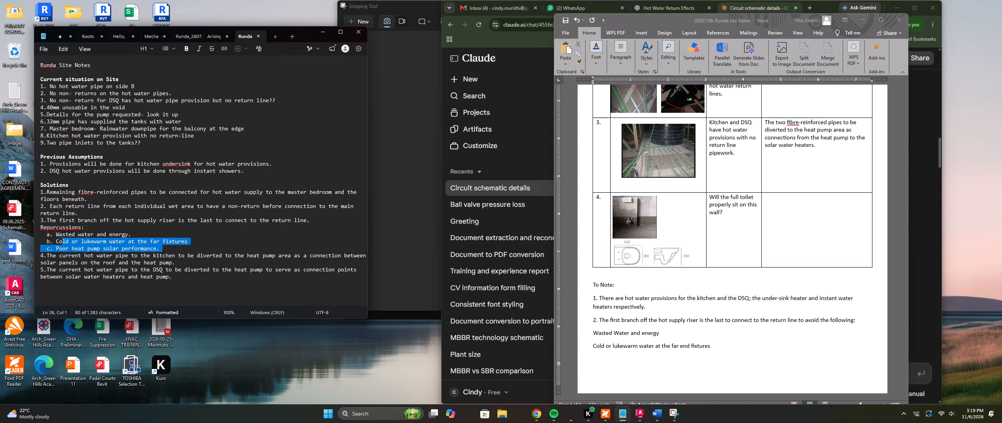
pyautogui.moveTo(60, 243); pyautogui.dragTo(54, 248)
pyautogui.rightClick(67, 247)
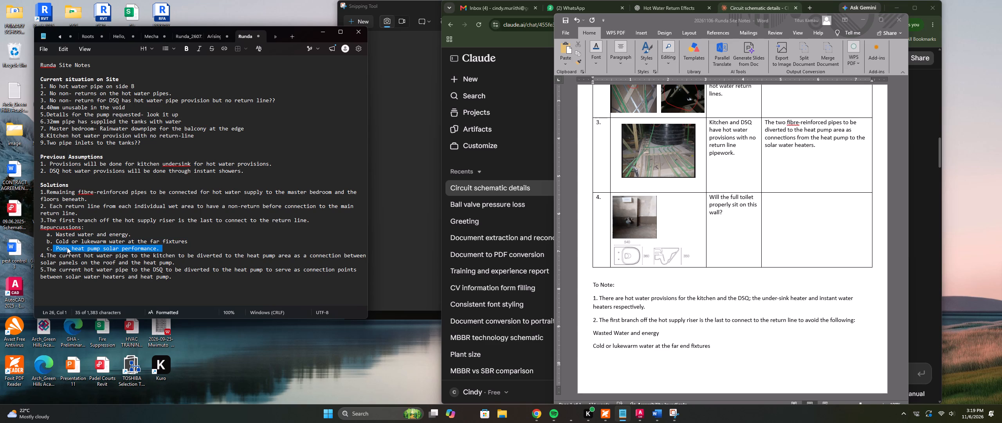
pyautogui.click(115, 236)
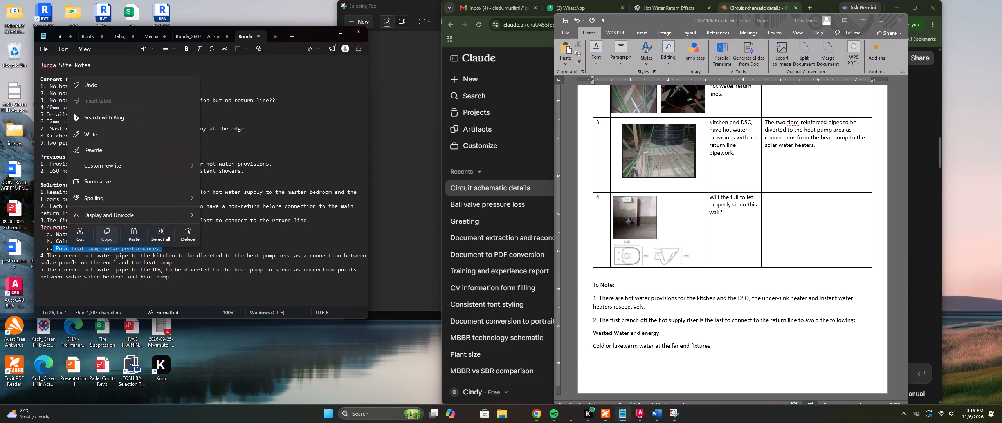
pyautogui.click(592, 350)
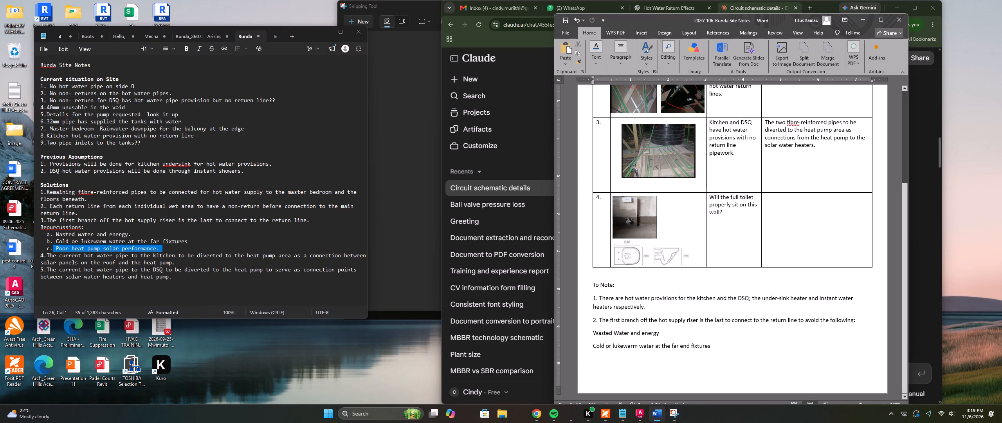
pyautogui.hotkey('ctrl', 'v')
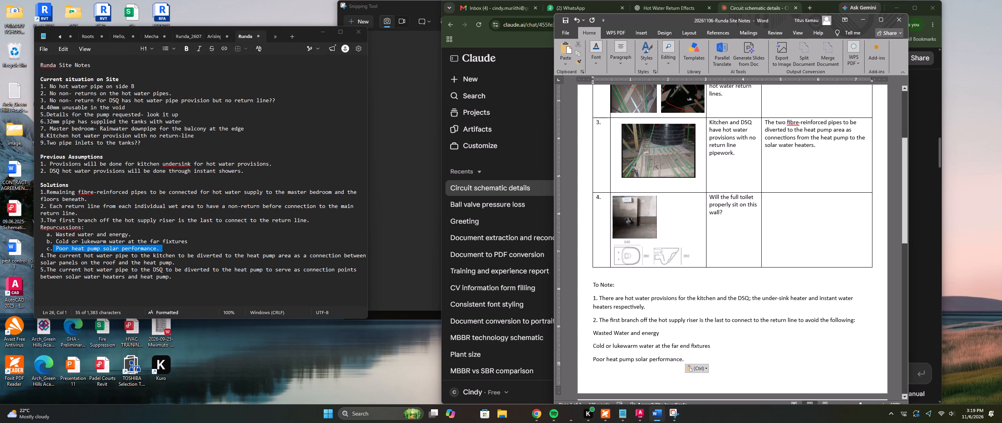
# Insert "and" after "pump" in the third item so it reads "Poor heat pump and solar performance.".
pyautogui.click(634, 360)
pyautogui.press('space')
pyautogui.write('and')
pyautogui.press('space')
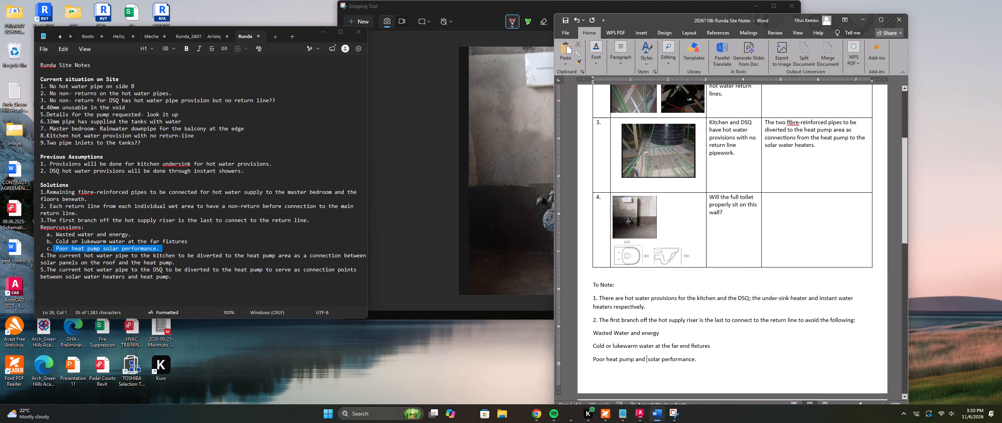
# Remove the extra space before "solar" in the third item below note 2.
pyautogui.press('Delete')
# Format the three repercussion items below note 2 as a lettered list in the a), b), c) style.
pyautogui.moveTo(592, 331); pyautogui.dragTo(645, 359)
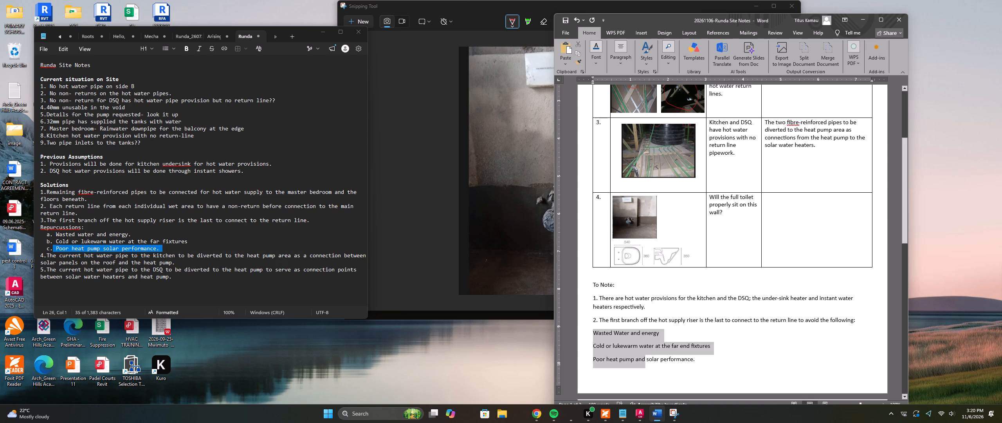
pyautogui.moveTo(645, 359); pyautogui.dragTo(685, 361)
pyautogui.rightClick(679, 357)
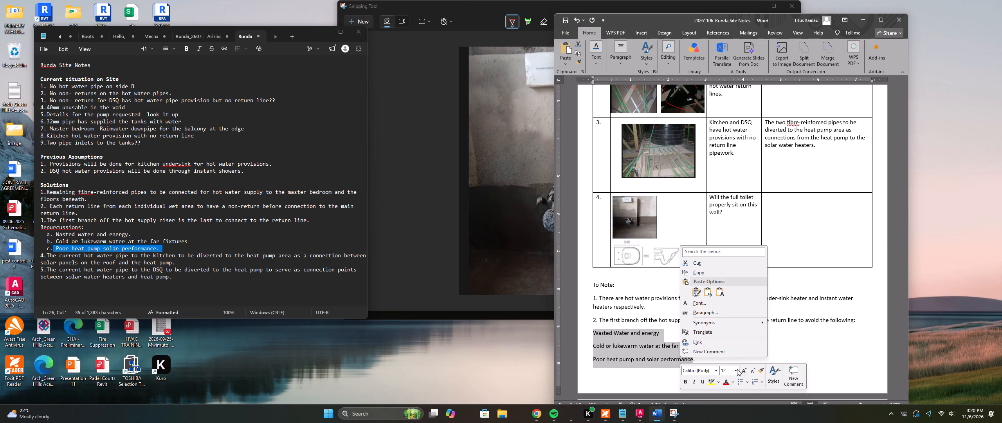
pyautogui.click(748, 382)
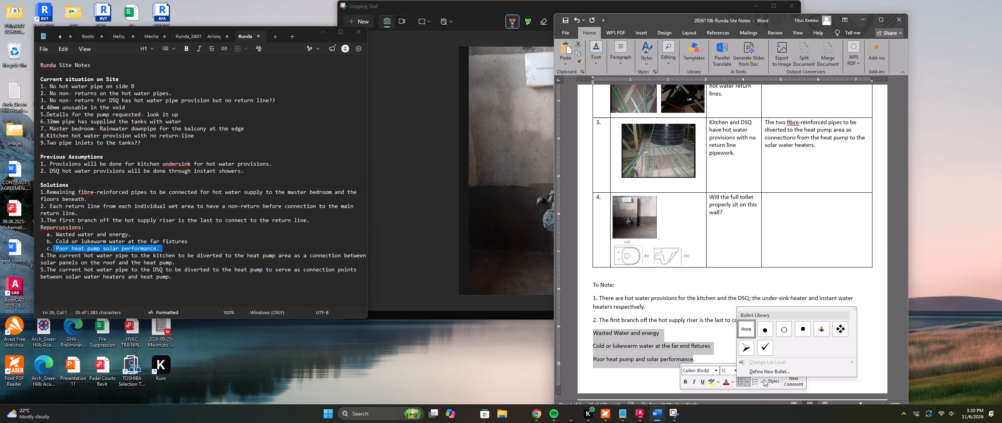
pyautogui.click(762, 380)
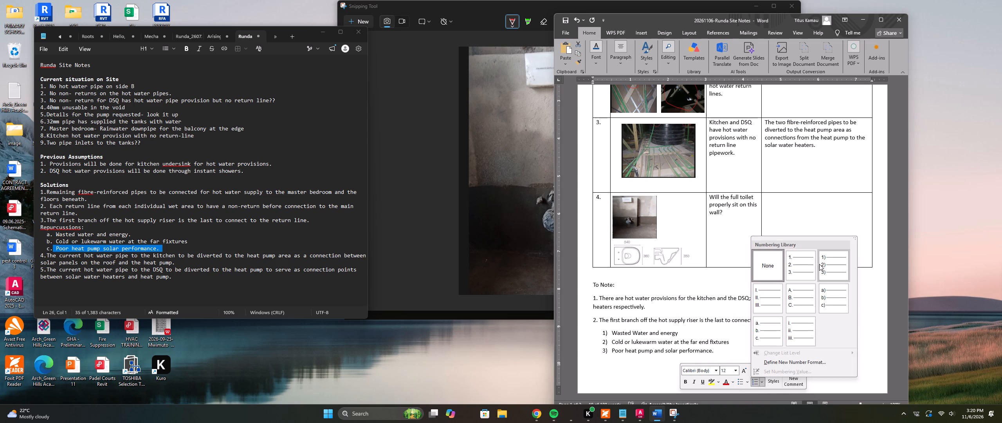
pyautogui.click(836, 299)
pyautogui.click(763, 352)
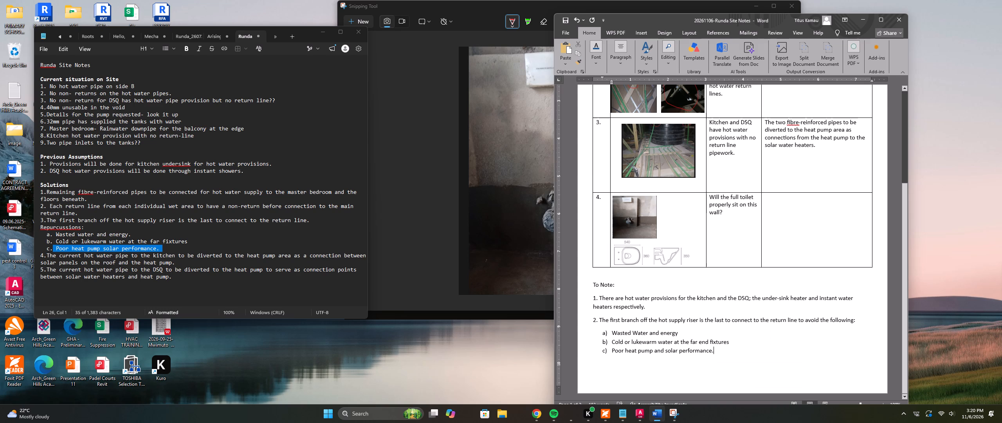
# Make the "To Note:" heading below the table bold.
pyautogui.click(184, 279)
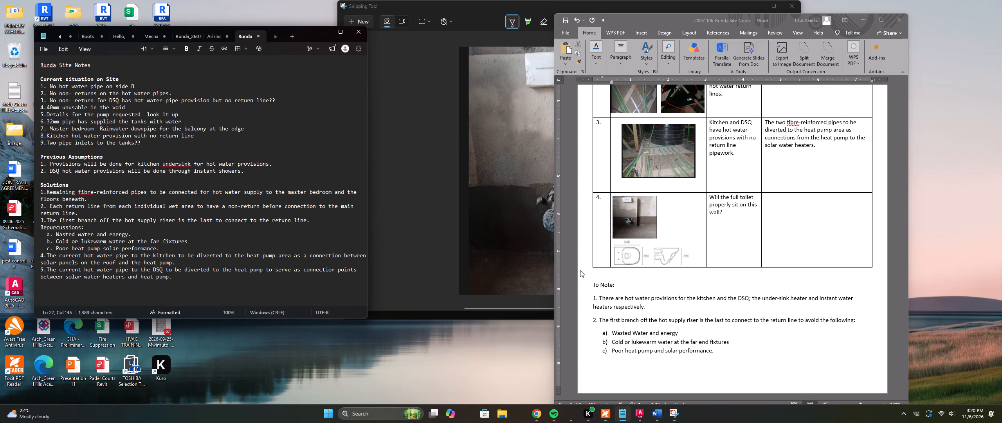
pyautogui.moveTo(619, 282); pyautogui.dragTo(593, 282)
pyautogui.click(617, 283)
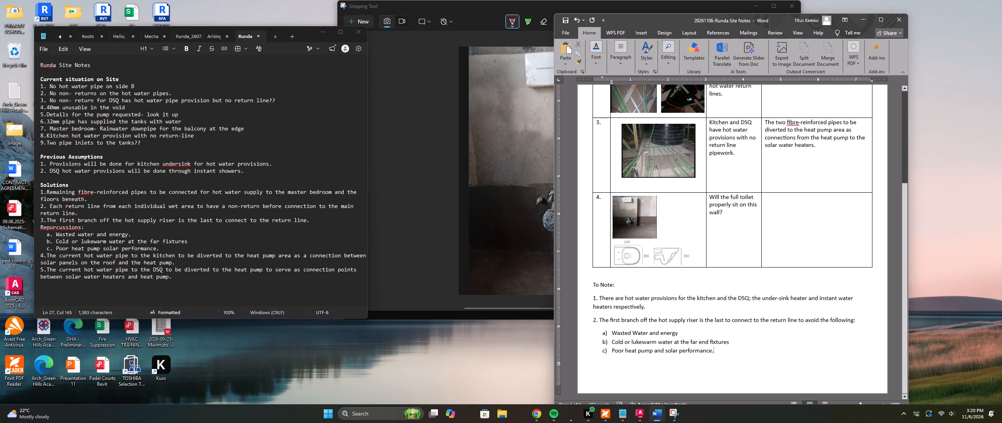
pyautogui.moveTo(618, 283); pyautogui.dragTo(588, 286)
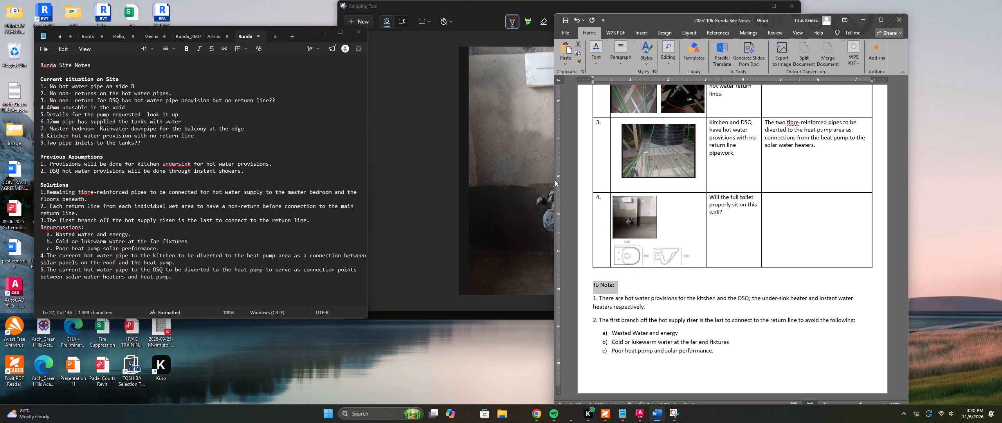
pyautogui.hotkey('ctrl', 'b')
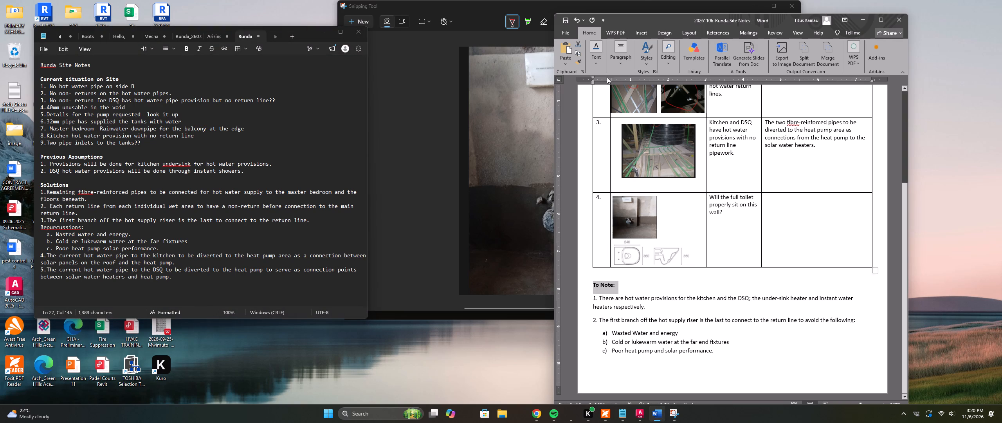
pyautogui.click(779, 283)
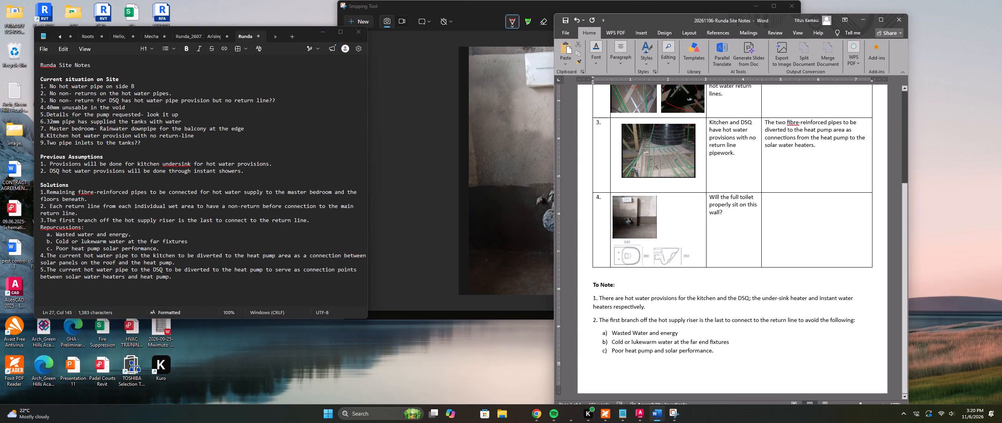
# Review the table of arising matters and suggestions above the "To Note:" section.
pyautogui.scroll(4, 730, 252)
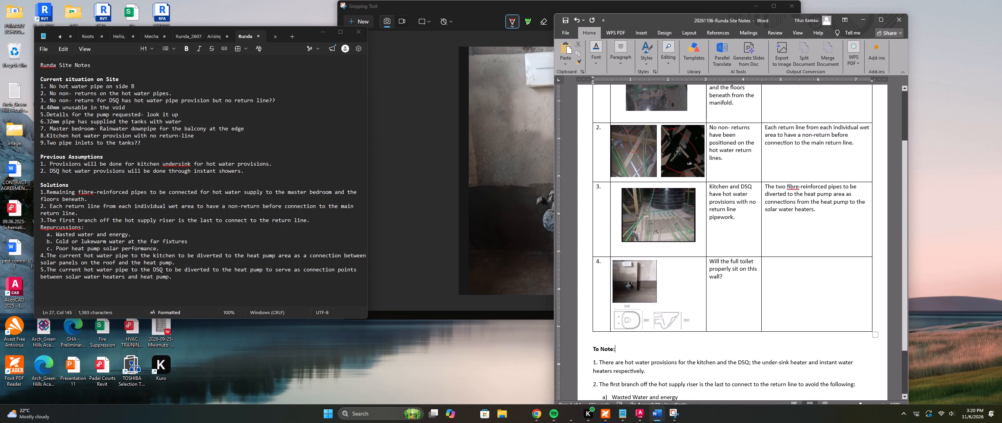
pyautogui.scroll(3, 730, 252)
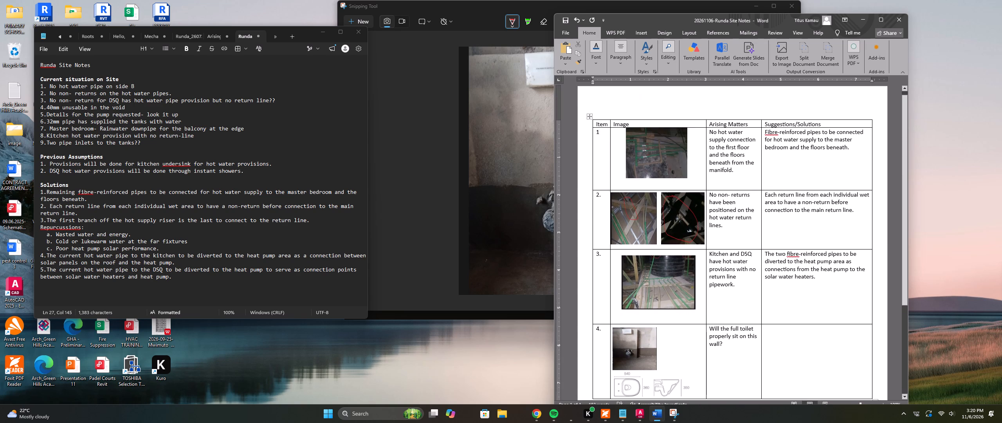
pyautogui.scroll(-1, 730, 252)
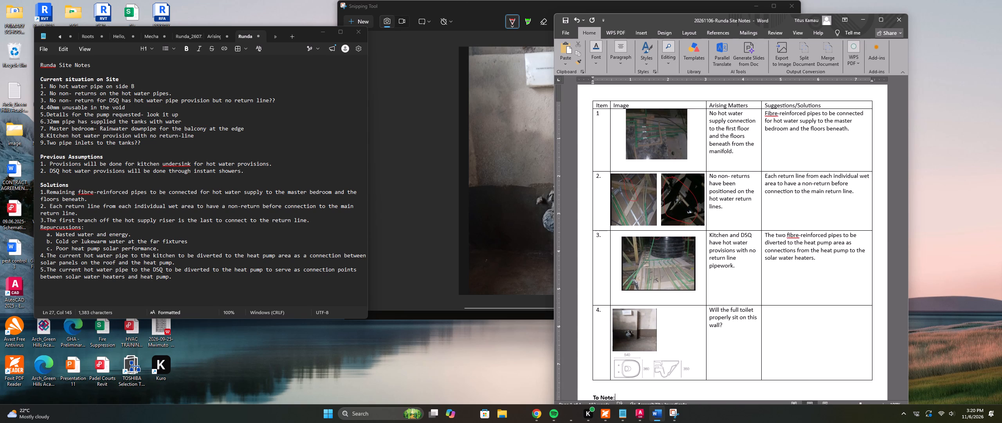
# Switch to the Runda Site Notes in Notepad and review the site situation, assumptions and solutions listed there.
pyautogui.click(294, 187)
pyautogui.scroll(4, 294, 187)
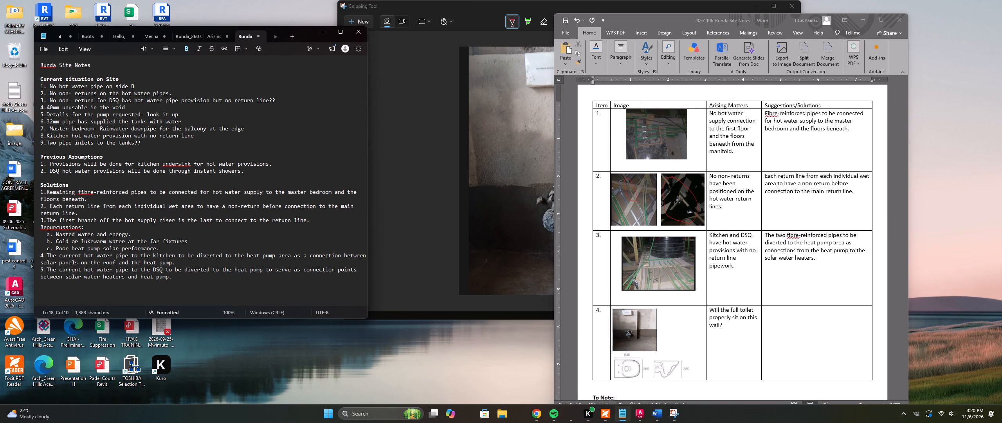
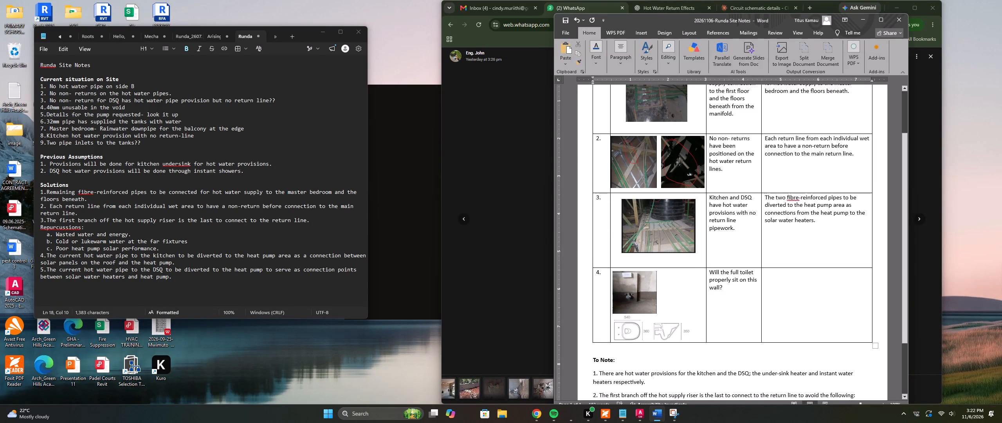
# Add a new empty row to the issues table below row 4.
pyautogui.click(645, 341)
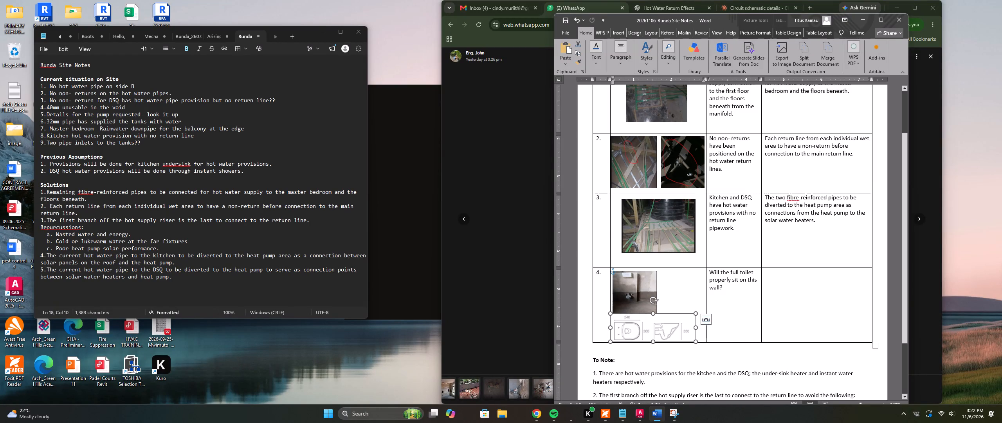
pyautogui.click(604, 343)
pyautogui.click(598, 343)
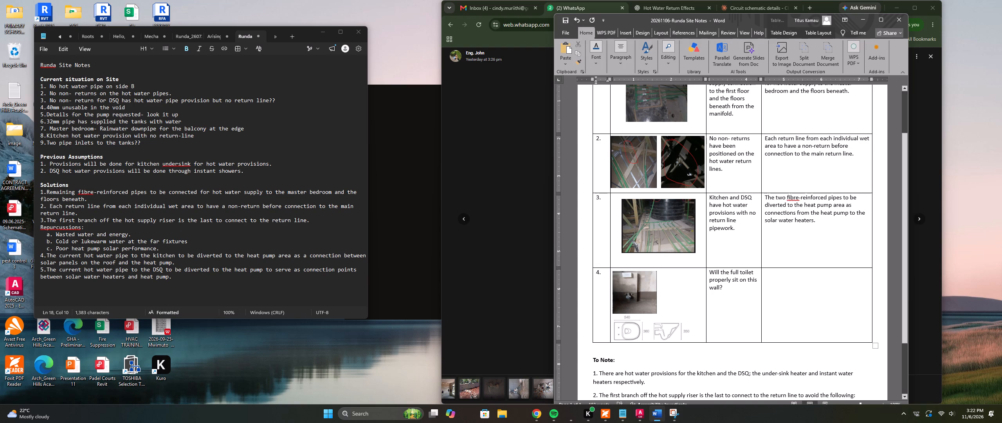
pyautogui.click(801, 343)
pyautogui.click(806, 342)
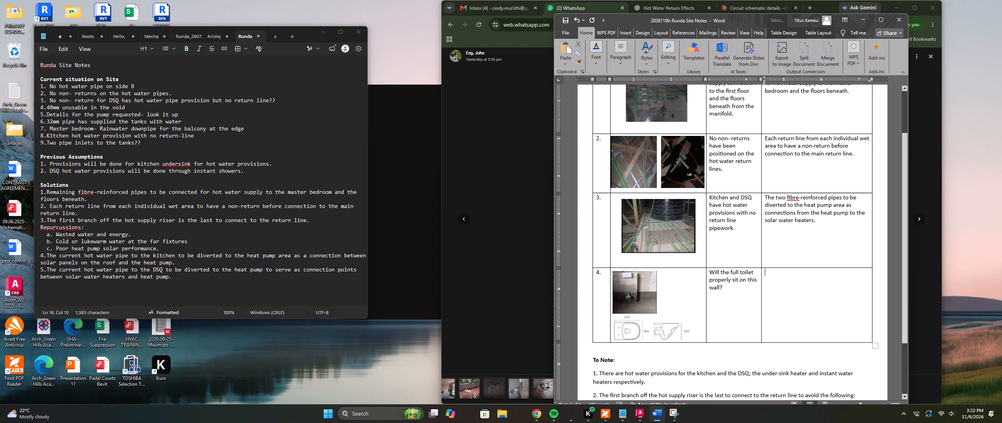
pyautogui.click(806, 342)
pyautogui.click(801, 343)
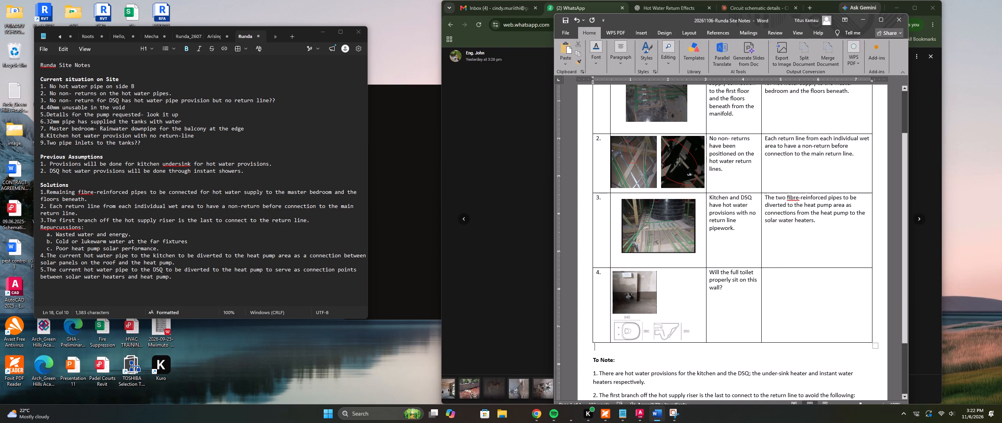
pyautogui.click(861, 342)
pyautogui.click(861, 342)
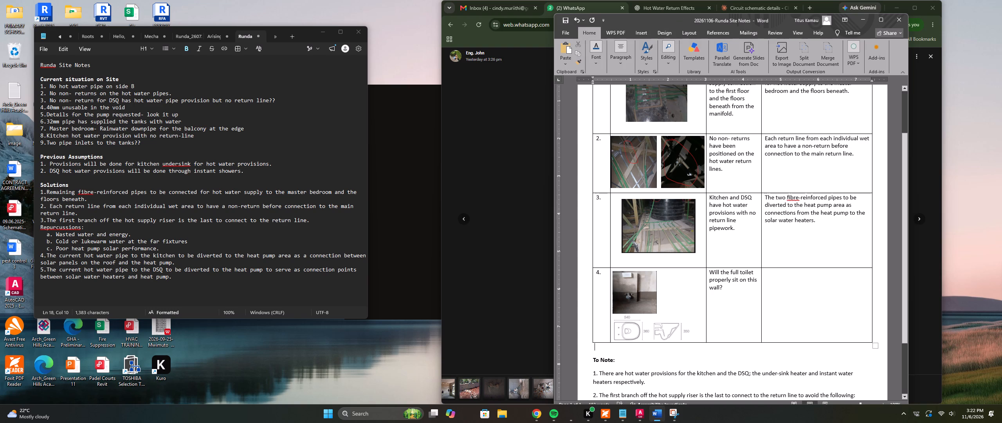
pyautogui.click(861, 342)
pyautogui.press('Escape')
pyautogui.press('Escape')
pyautogui.click(590, 343)
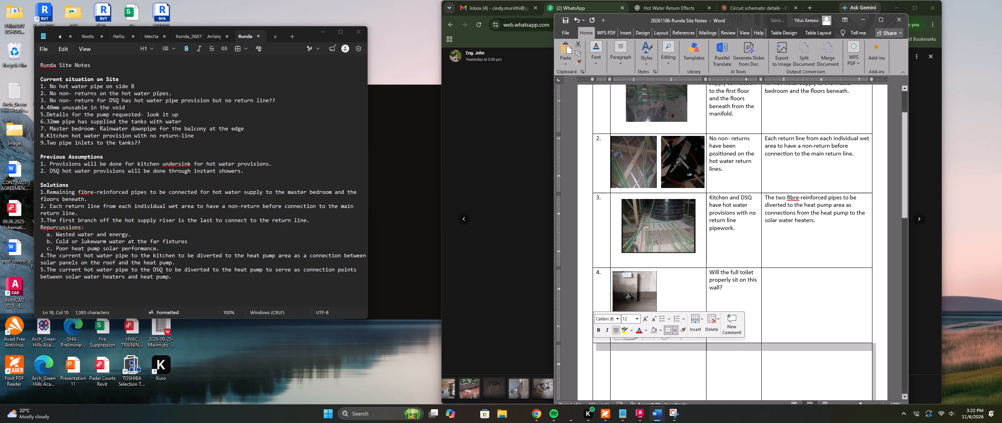
# Number the new table row "5." in its first column.
pyautogui.scroll(-2, 638, 299)
pyautogui.click(603, 338)
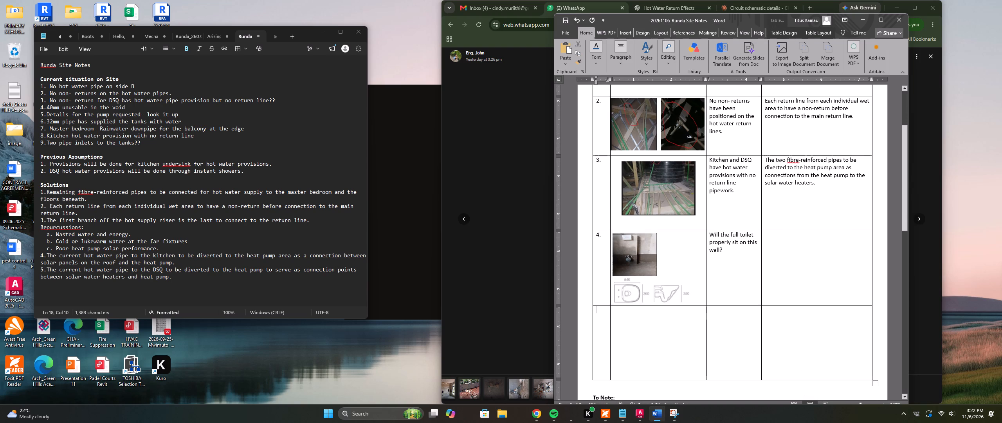
pyautogui.press('5')
pyautogui.click(650, 338)
pyautogui.click(602, 309)
pyautogui.press('.')
# Paste the copied site photo of the concrete column and pipe into row 5's picture cell and make it float in front of the text.
pyautogui.click(620, 316)
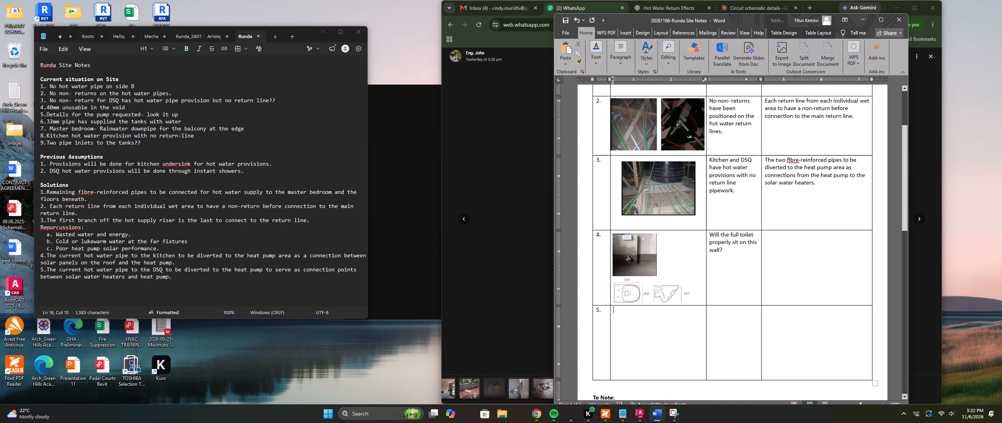
pyautogui.hotkey('ctrl', 'v')
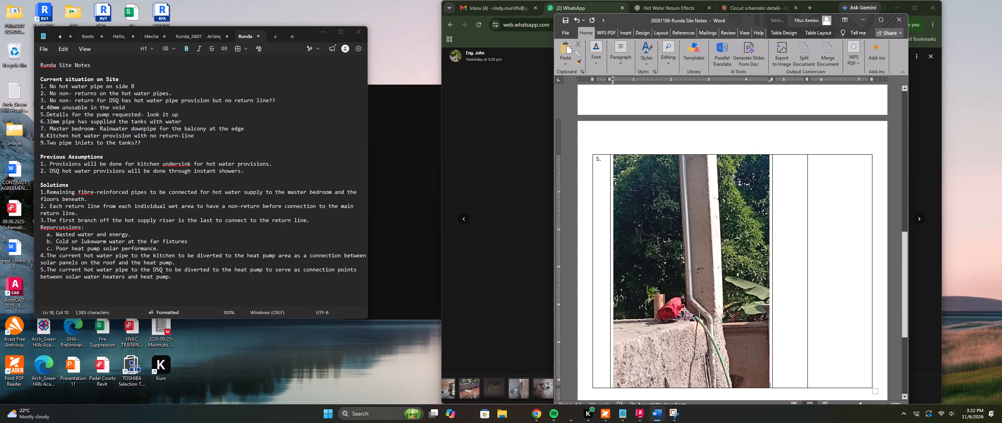
pyautogui.click(698, 245)
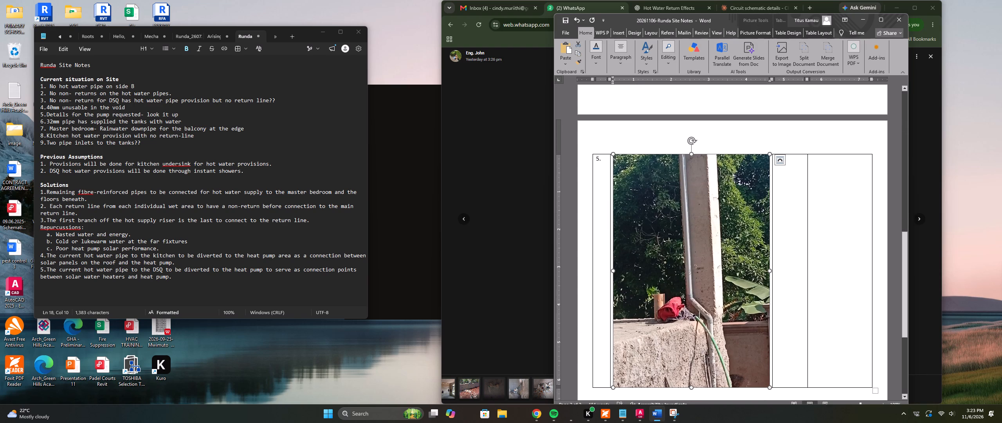
pyautogui.click(773, 272)
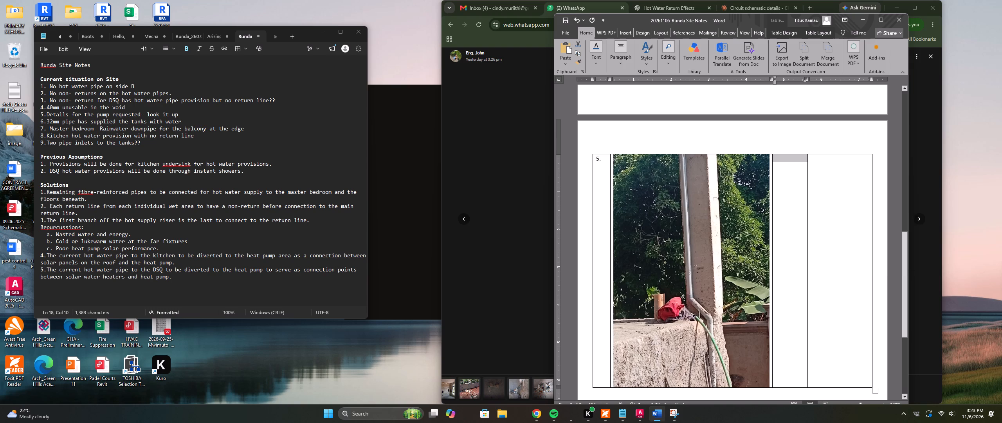
pyautogui.click(695, 359)
pyautogui.click(783, 161)
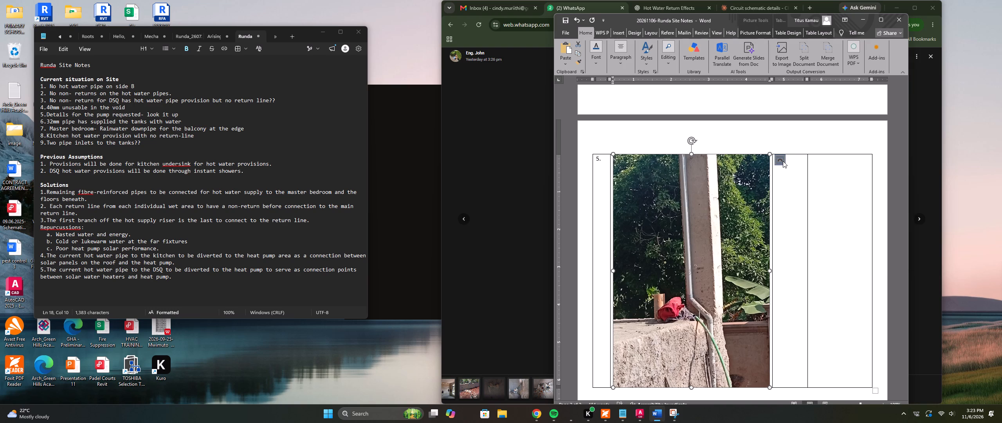
pyautogui.click(825, 235)
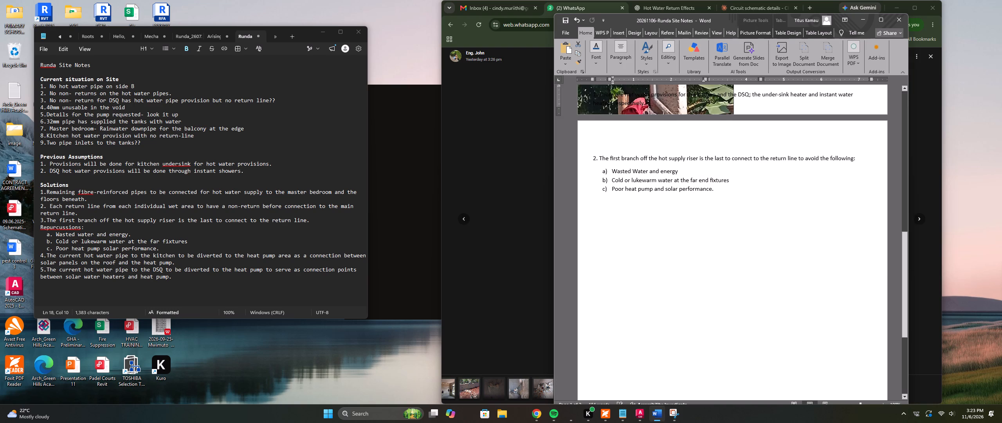
# Narrow the pasted column photo and move it up over the table until its bottom edge is on the same page.
pyautogui.scroll(-1, 718, 226)
pyautogui.scroll(11, 718, 226)
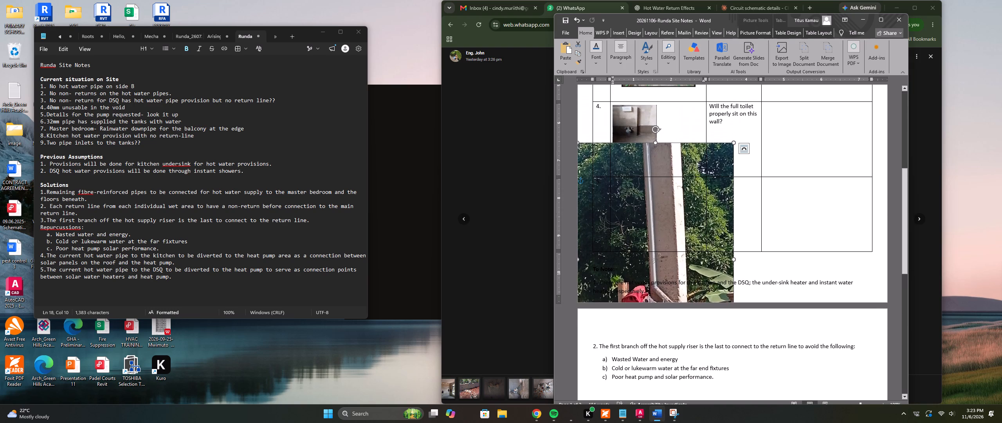
pyautogui.moveTo(734, 260); pyautogui.dragTo(730, 260)
pyautogui.moveTo(730, 260); pyautogui.dragTo(692, 252)
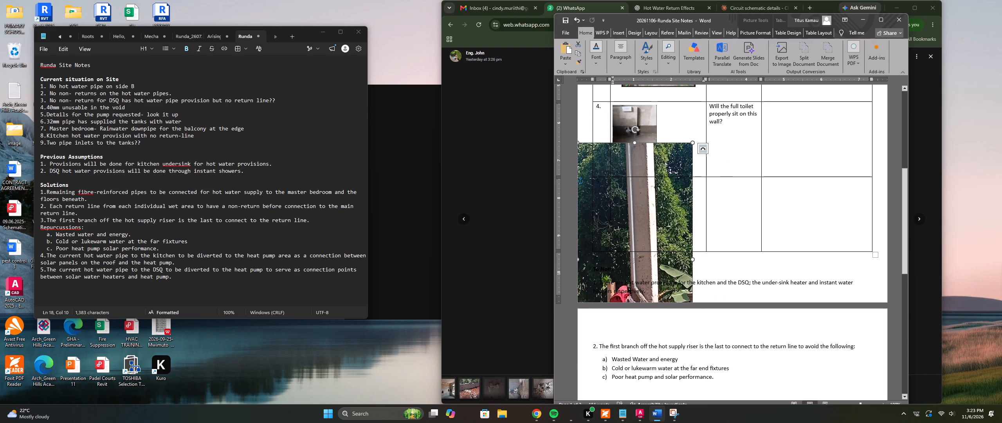
pyautogui.moveTo(620, 214); pyautogui.dragTo(643, 212)
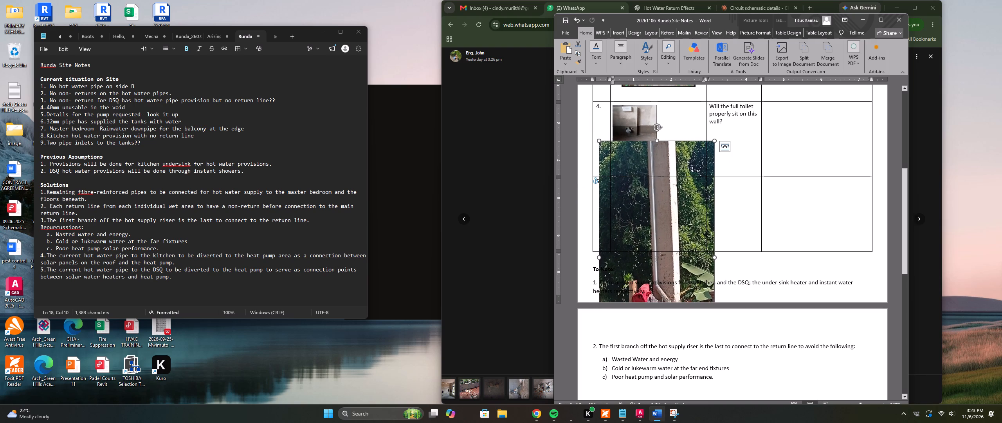
pyautogui.moveTo(658, 239); pyautogui.dragTo(664, 213)
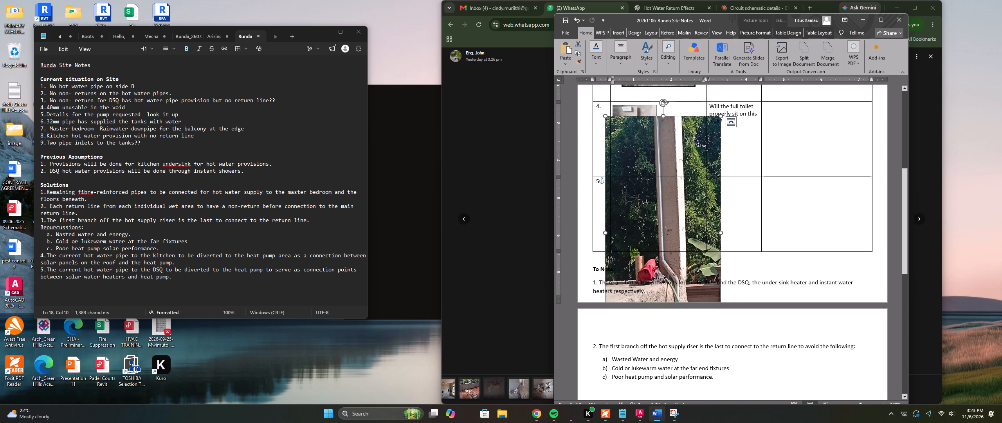
pyautogui.moveTo(662, 234); pyautogui.dragTo(666, 199)
pyautogui.moveTo(665, 223); pyautogui.dragTo(662, 185, button='middle')
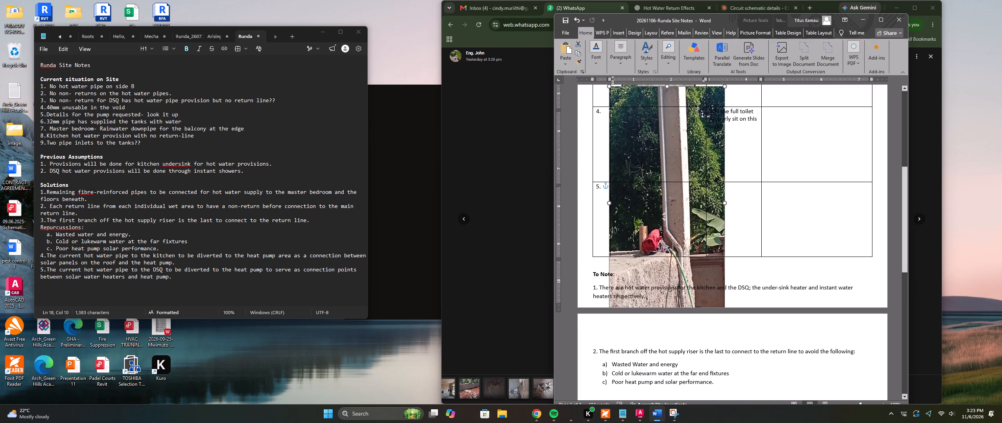
pyautogui.moveTo(662, 185); pyautogui.dragTo(662, 184, button='middle')
pyautogui.moveTo(670, 226); pyautogui.dragTo(669, 195)
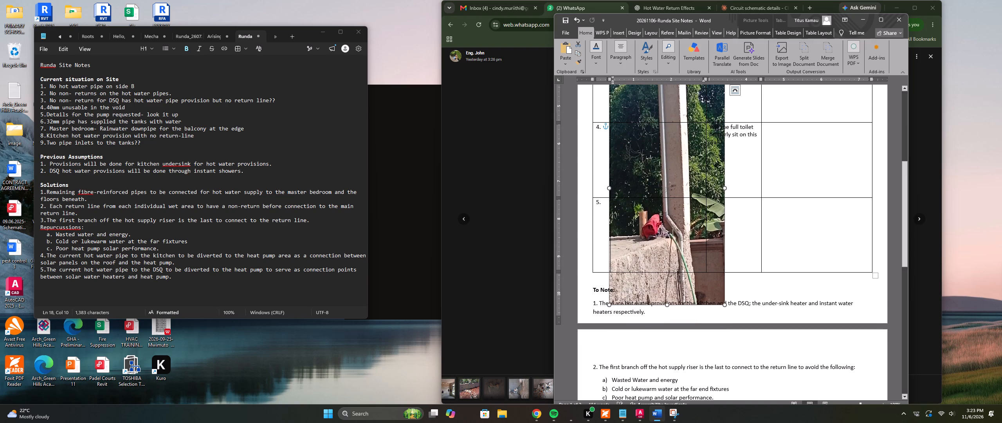
# Shrink the column photo in height and width to a small picture that fits within one picture cell.
pyautogui.moveTo(667, 304); pyautogui.dragTo(674, 197)
pyautogui.scroll(2, 675, 196)
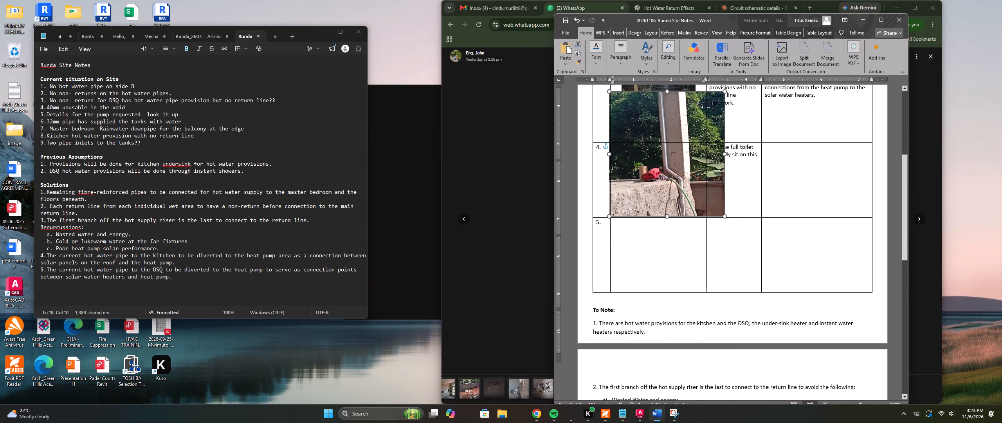
pyautogui.scroll(1, 675, 196)
pyautogui.moveTo(669, 129); pyautogui.dragTo(669, 164)
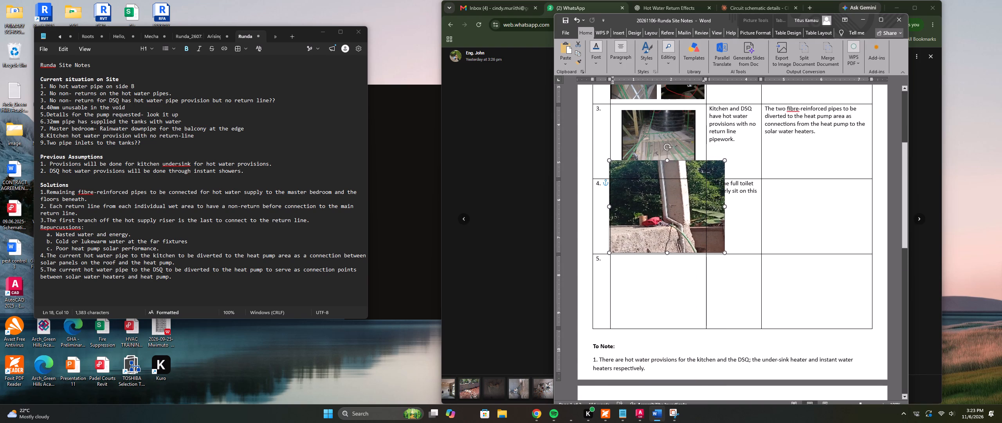
pyautogui.moveTo(669, 164); pyautogui.dragTo(668, 172)
pyautogui.moveTo(725, 213); pyautogui.dragTo(714, 214)
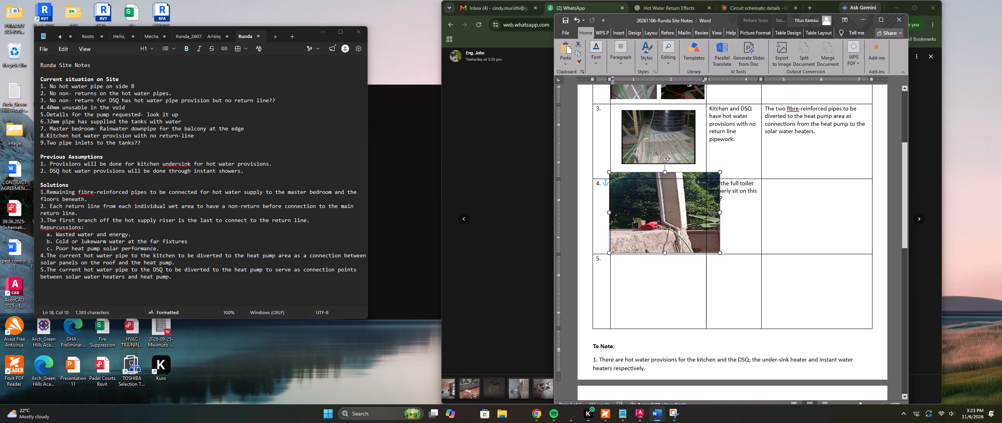
pyautogui.moveTo(714, 214); pyautogui.dragTo(678, 215)
pyautogui.moveTo(609, 213); pyautogui.dragTo(628, 213)
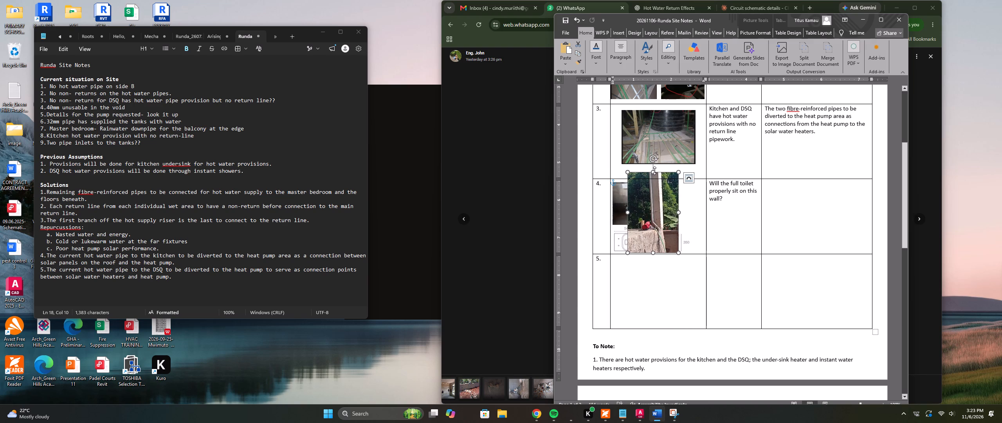
pyautogui.moveTo(654, 170); pyautogui.dragTo(652, 202)
# Move the column photo into row 5's picture cell, enlarge it slightly in both directions and position it inside the cell borders.
pyautogui.moveTo(658, 219); pyautogui.dragTo(654, 273)
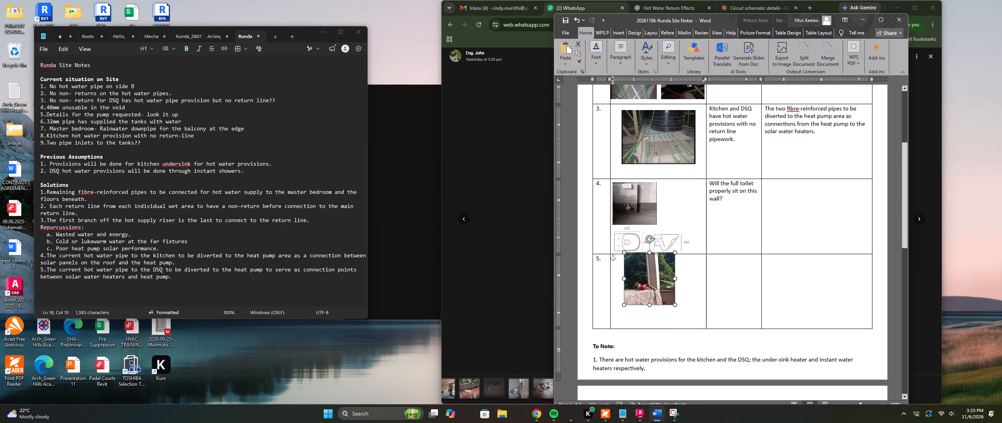
pyautogui.moveTo(654, 273); pyautogui.dragTo(654, 284)
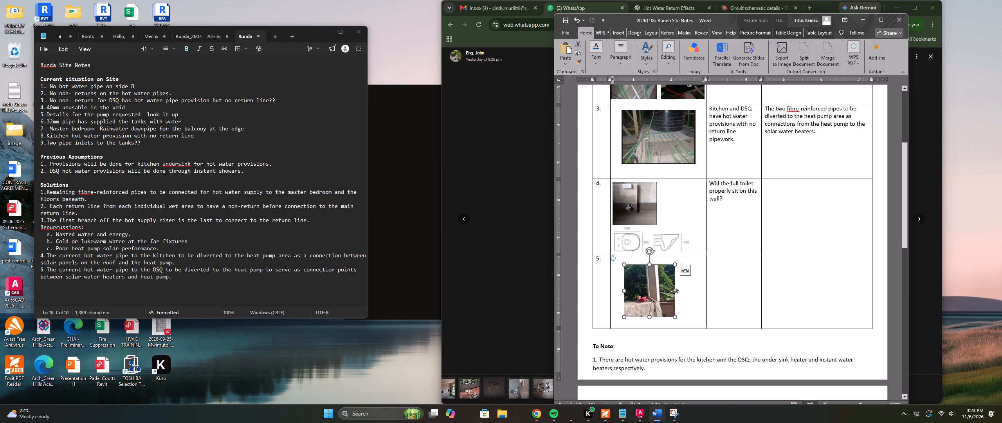
pyautogui.moveTo(675, 291); pyautogui.dragTo(683, 289)
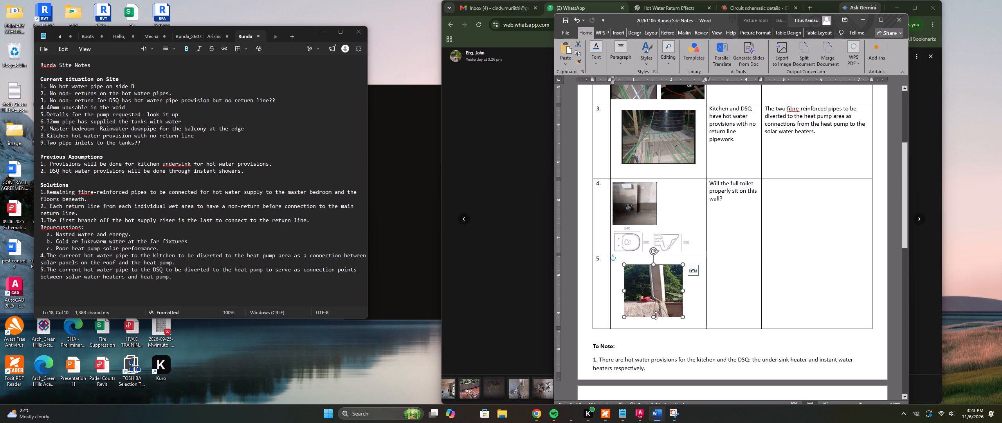
pyautogui.moveTo(655, 316); pyautogui.dragTo(654, 325)
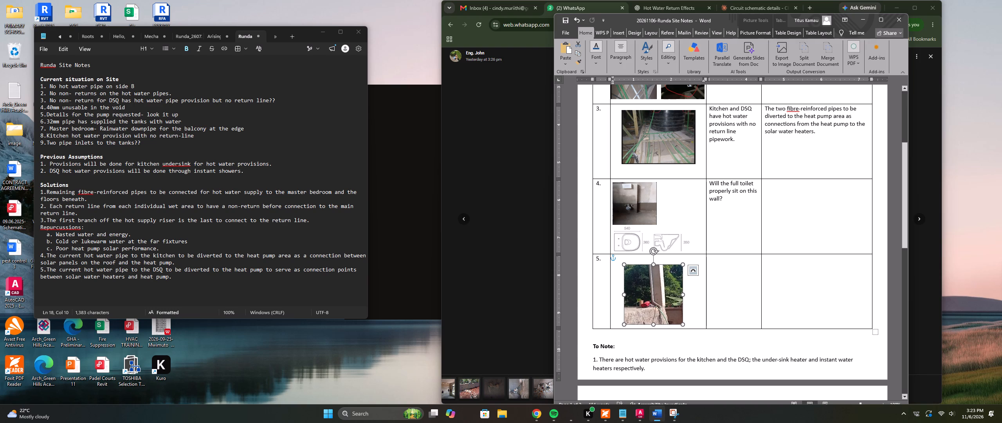
pyautogui.click(698, 331)
pyautogui.click(669, 301)
pyautogui.moveTo(661, 302); pyautogui.dragTo(658, 296)
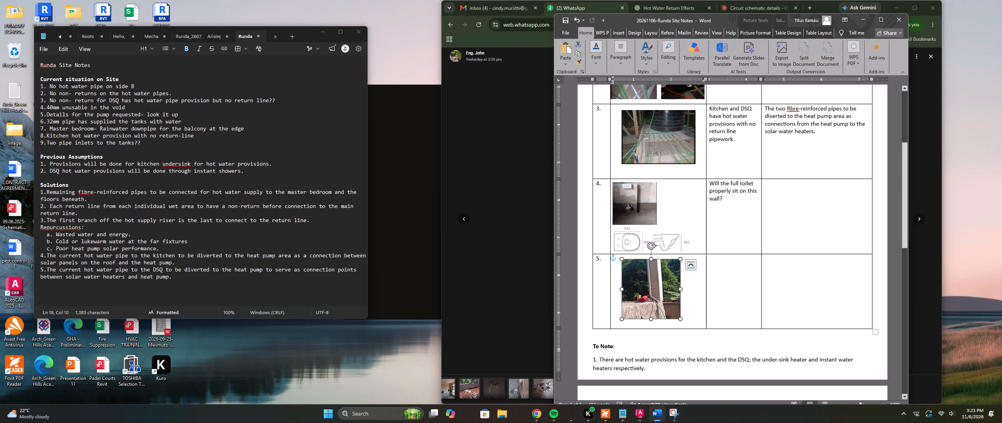
pyautogui.click(730, 303)
# Insert three line breaks before the "To Note:" heading to push the section onto the next page.
pyautogui.scroll(6, 744, 225)
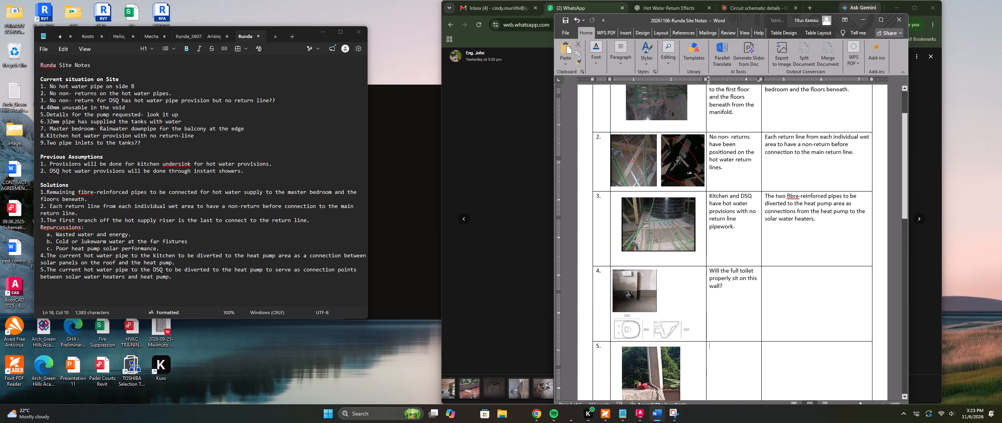
pyautogui.scroll(11, 736, 226)
pyautogui.scroll(-9, 739, 226)
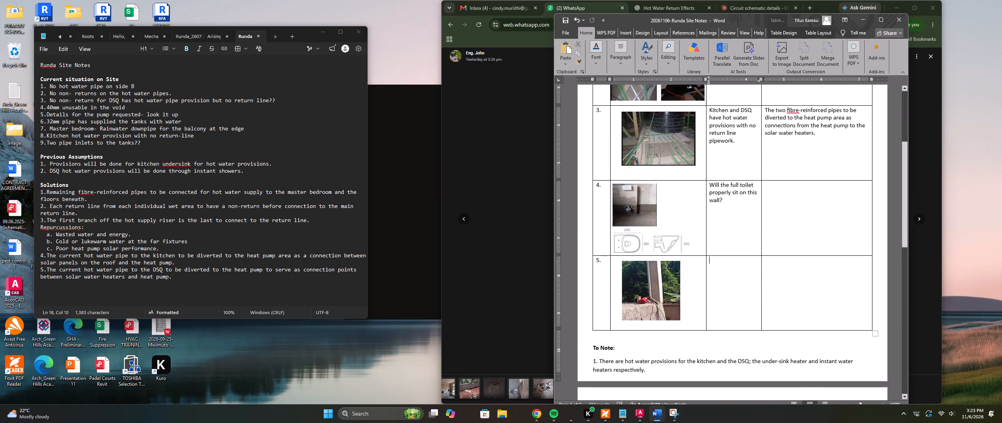
pyautogui.scroll(-1, 739, 226)
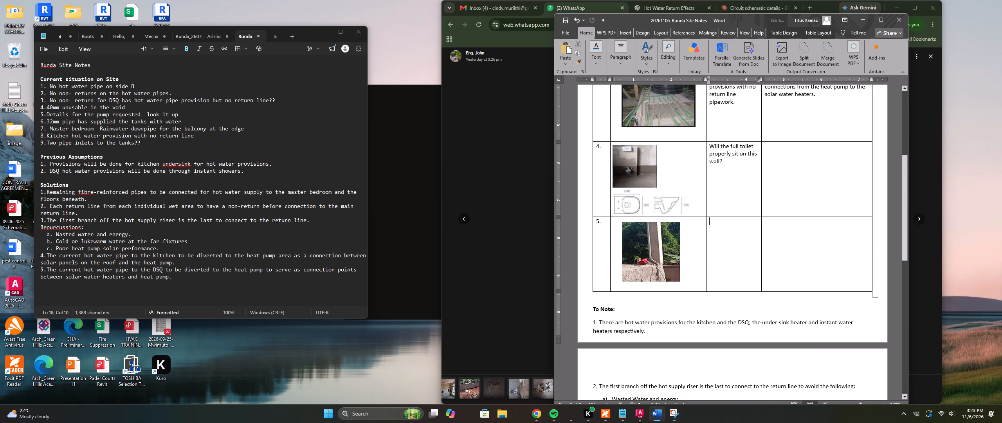
pyautogui.click(592, 308)
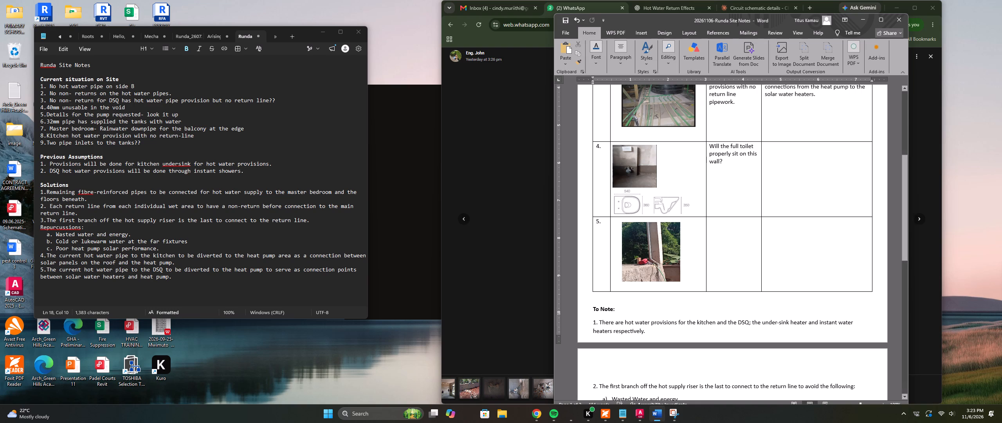
pyautogui.hotkey('shift', 'Return')
pyautogui.hotkey('shift', 'Return')
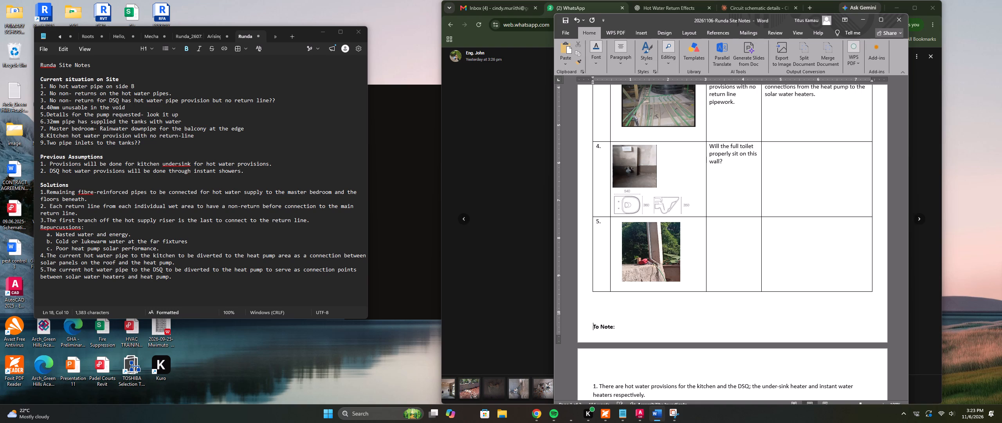
pyautogui.hotkey('shift', 'Return')
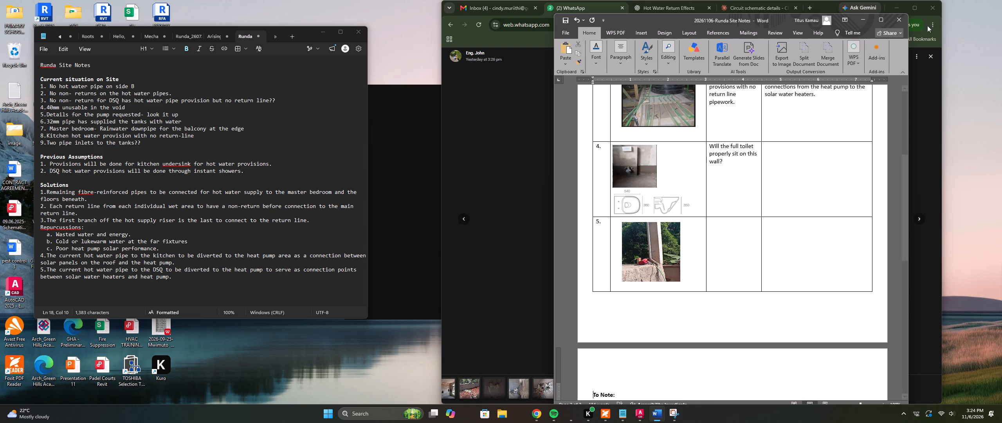
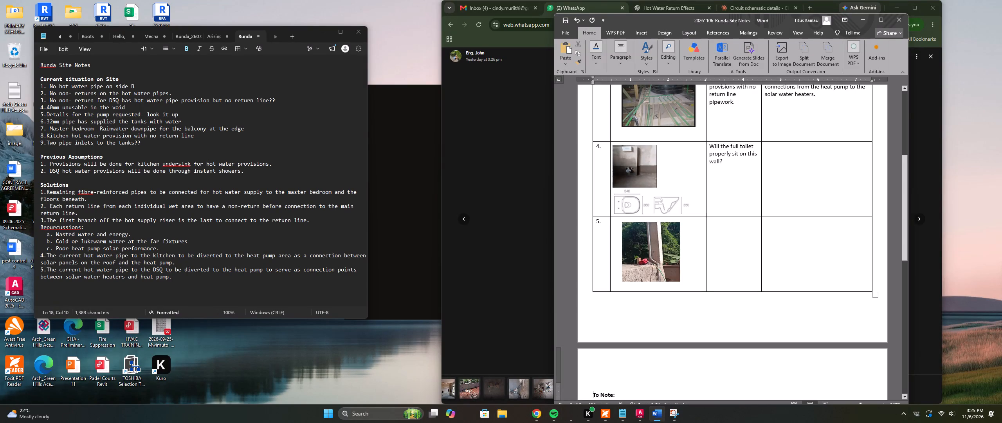
# Insert a blank table row between row 3 and the toilet row and number it "4.".
pyautogui.click(589, 141)
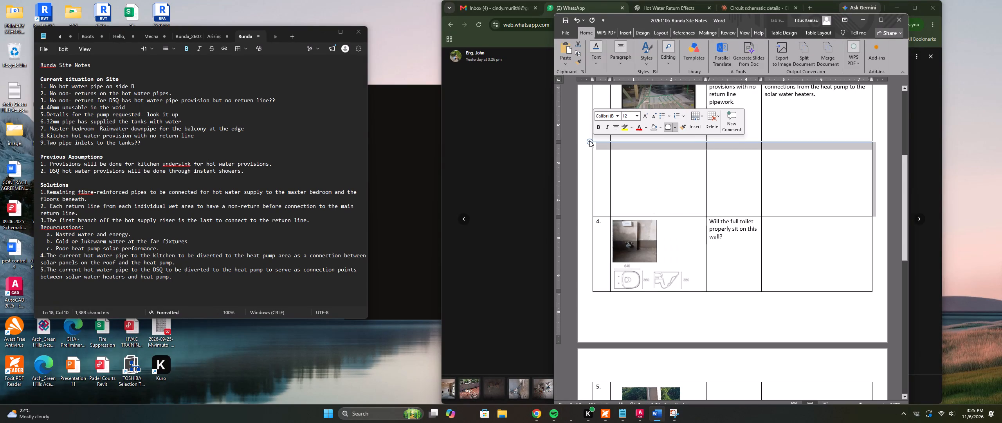
pyautogui.click(604, 157)
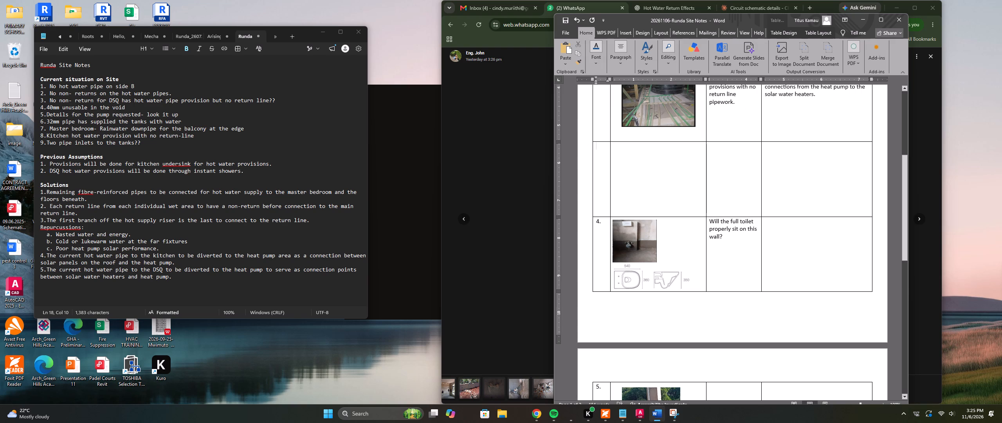
pyautogui.press('4')
pyautogui.press('.')
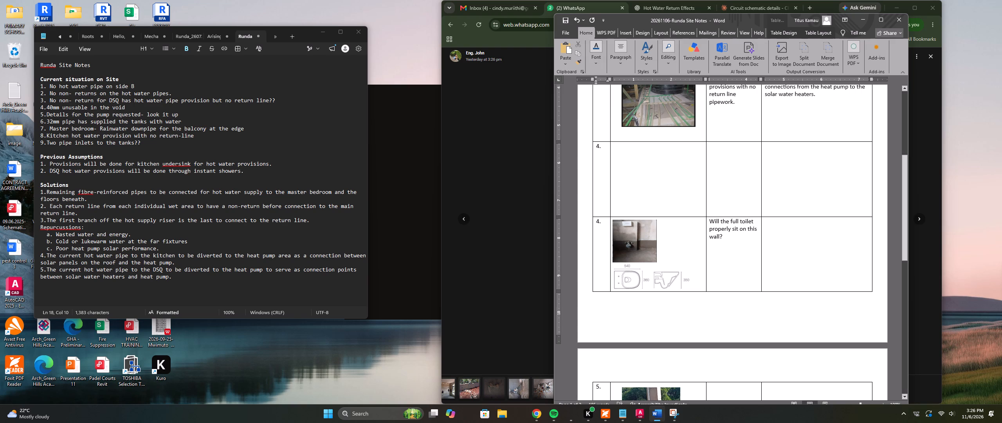
# Renumber the rows below the new row 4: the toilet row as 5 and the column photo row as 6.
pyautogui.click(600, 222)
pyautogui.click(598, 222)
pyautogui.press('BackSpace')
pyautogui.press('5')
pyautogui.scroll(-4, 606, 238)
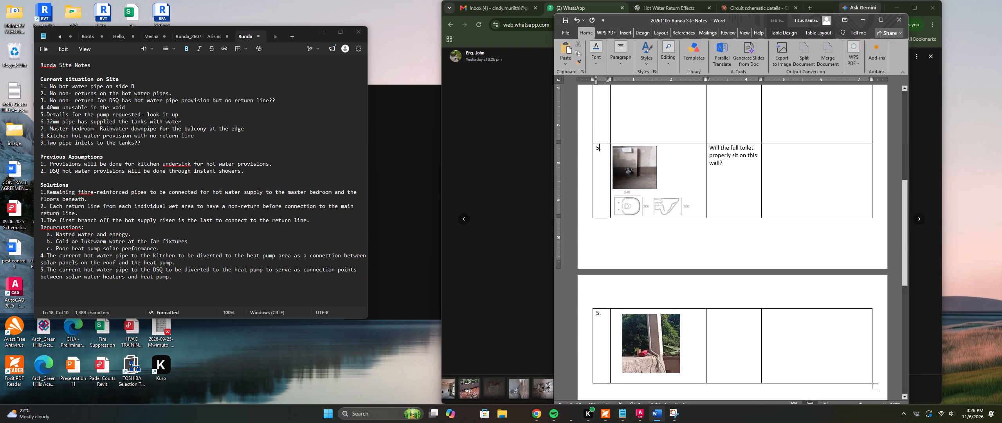
pyautogui.click(599, 311)
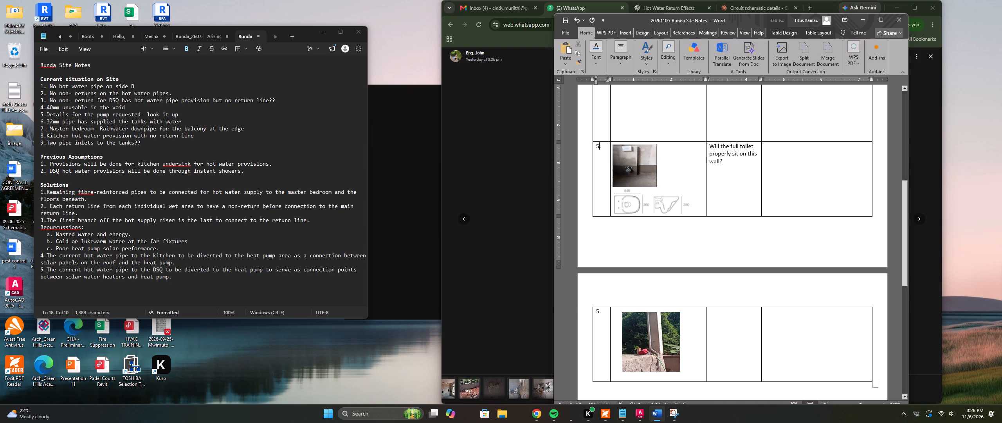
pyautogui.press('BackSpace')
pyautogui.press('6')
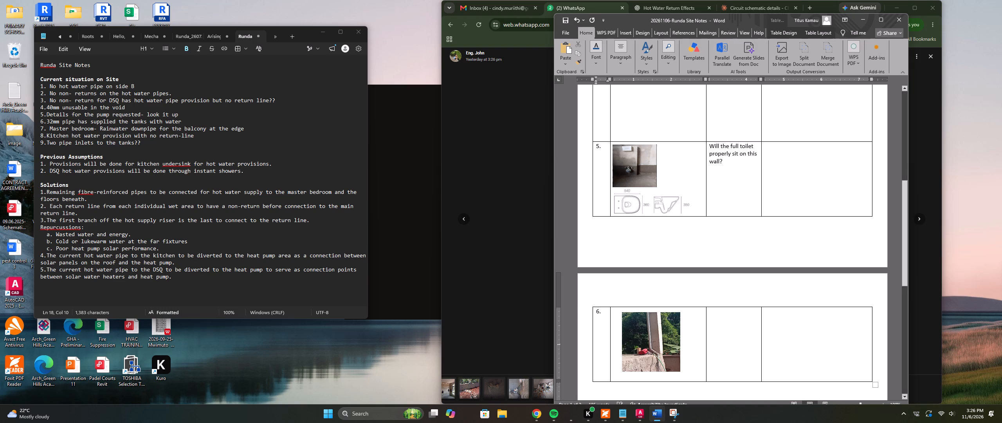
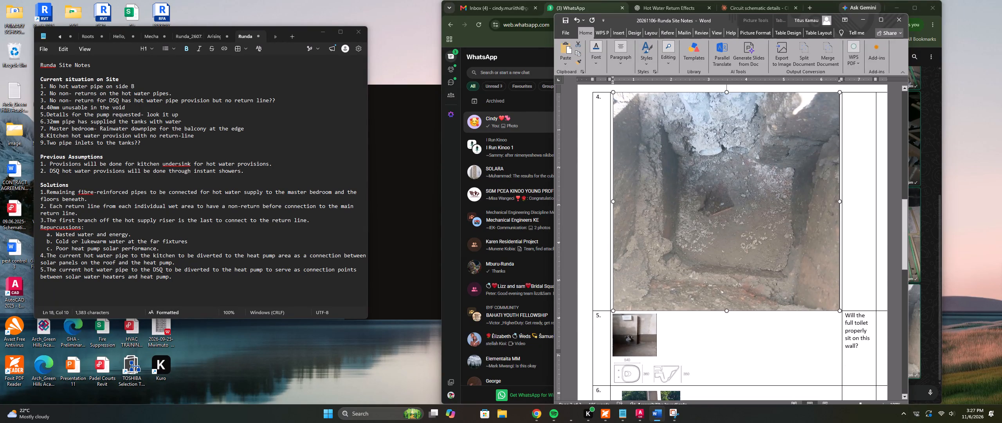
# Shrink the pit photo in row 4 so that it fits within the Image column.
pyautogui.moveTo(729, 301); pyautogui.dragTo(730, 169)
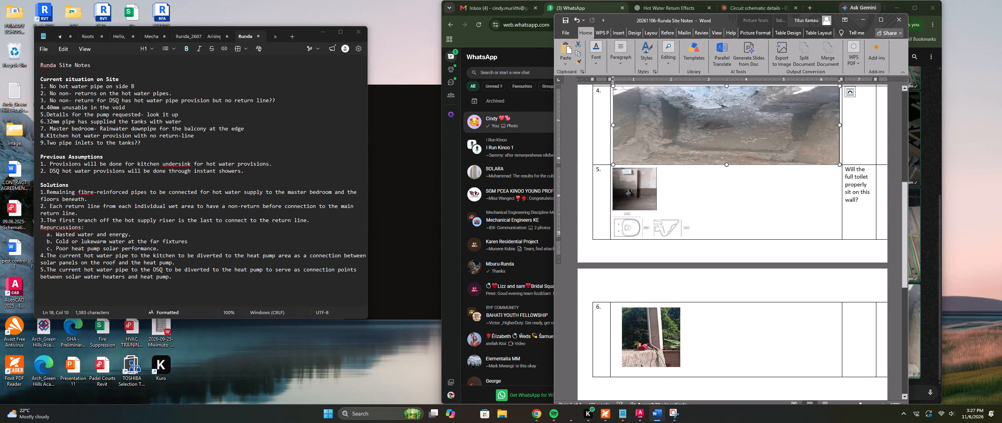
pyautogui.scroll(3, 759, 161)
pyautogui.moveTo(842, 181); pyautogui.dragTo(685, 172)
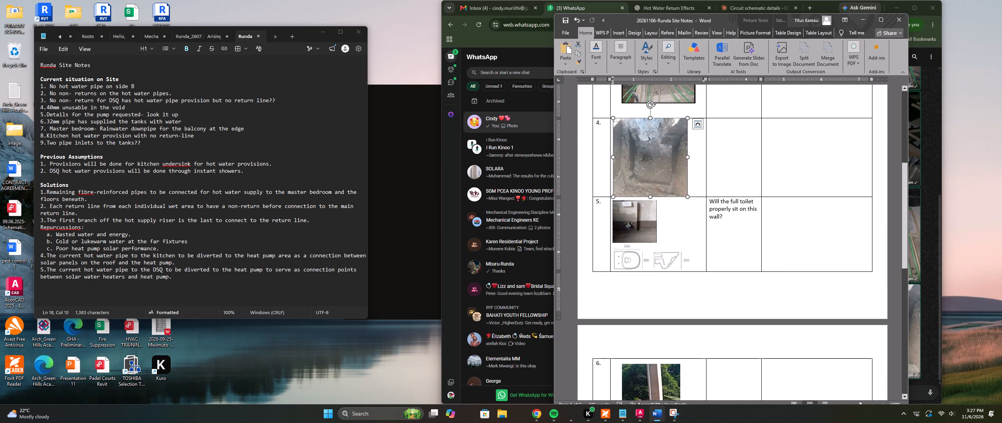
# Change the row 4 photo's text wrapping to a floating layout and move it into row 4's Image cell.
pyautogui.click(696, 126)
pyautogui.click(738, 197)
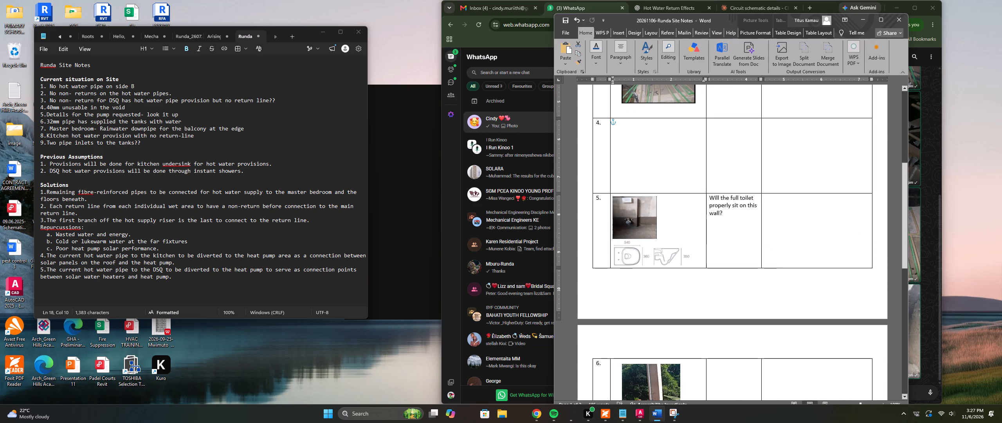
pyautogui.scroll(11, 648, 156)
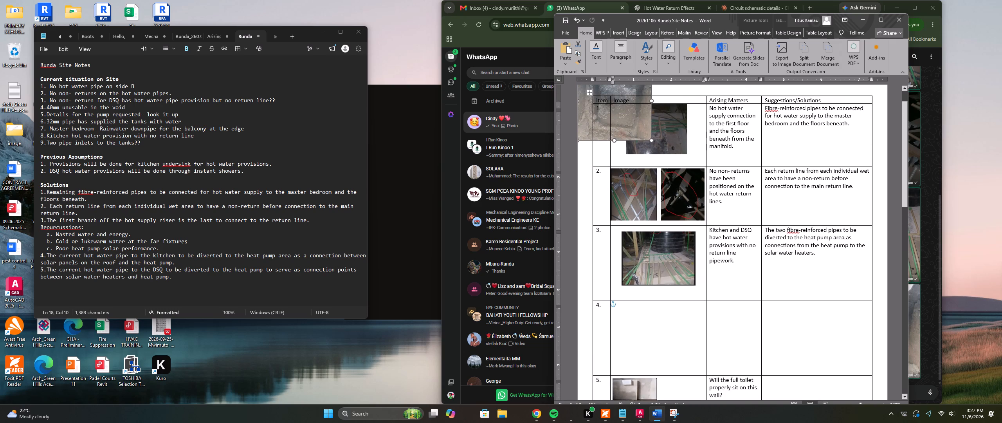
pyautogui.scroll(4, 648, 156)
pyautogui.moveTo(628, 142); pyautogui.dragTo(665, 354)
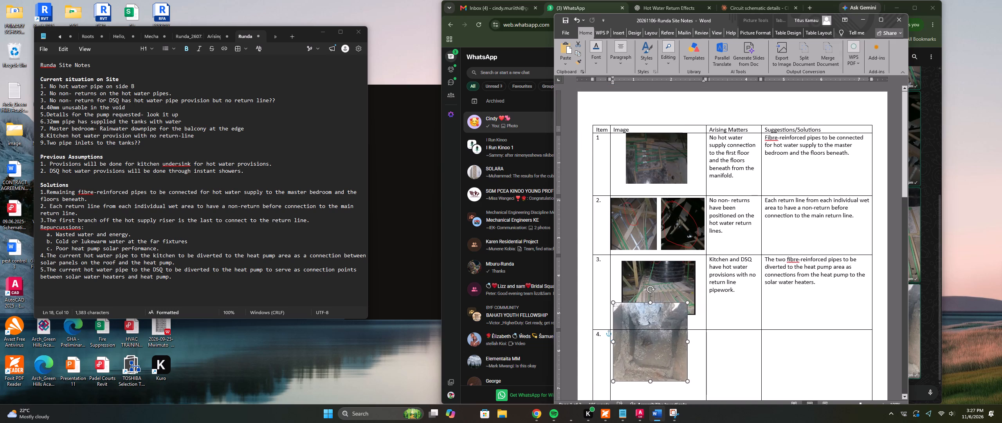
pyautogui.moveTo(665, 354); pyautogui.dragTo(668, 363)
pyautogui.scroll(-2, 660, 218)
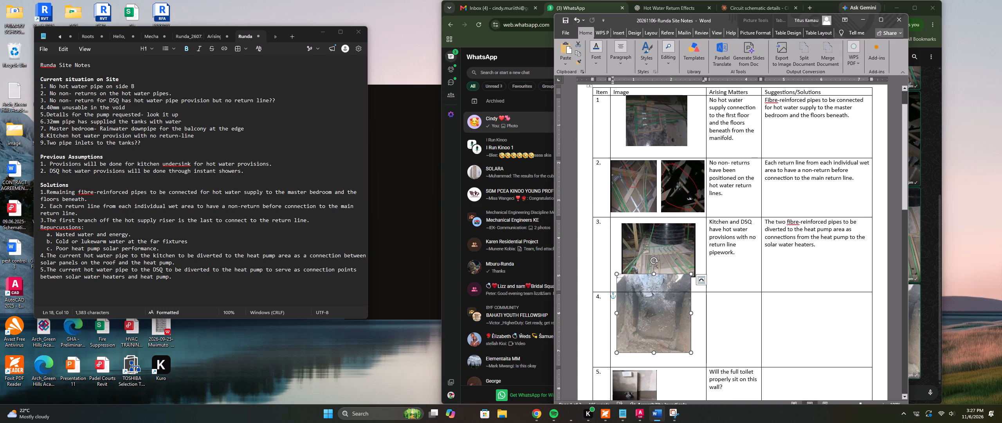
pyautogui.moveTo(654, 315); pyautogui.dragTo(657, 329)
# Resize the row 4 pit photo to fit inside the cell borders and centre it in the Image cell.
pyautogui.moveTo(659, 288); pyautogui.dragTo(658, 311)
pyautogui.moveTo(698, 340); pyautogui.dragTo(694, 340)
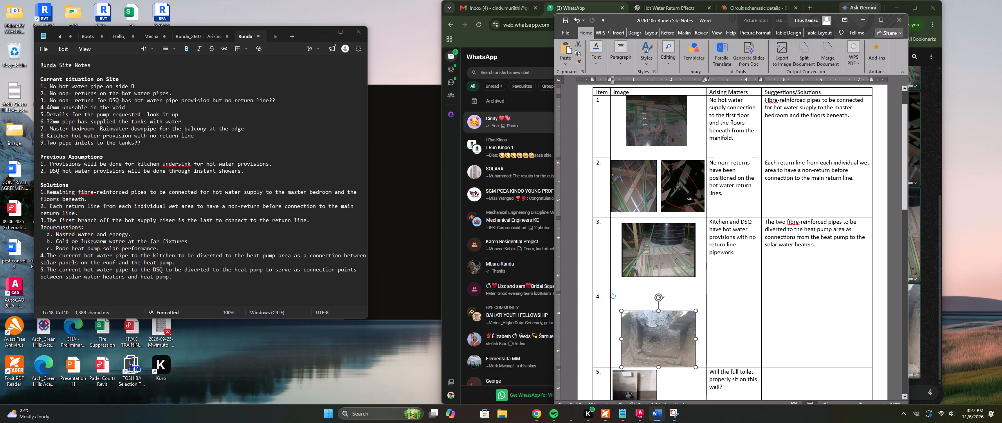
pyautogui.moveTo(694, 340); pyautogui.dragTo(673, 337)
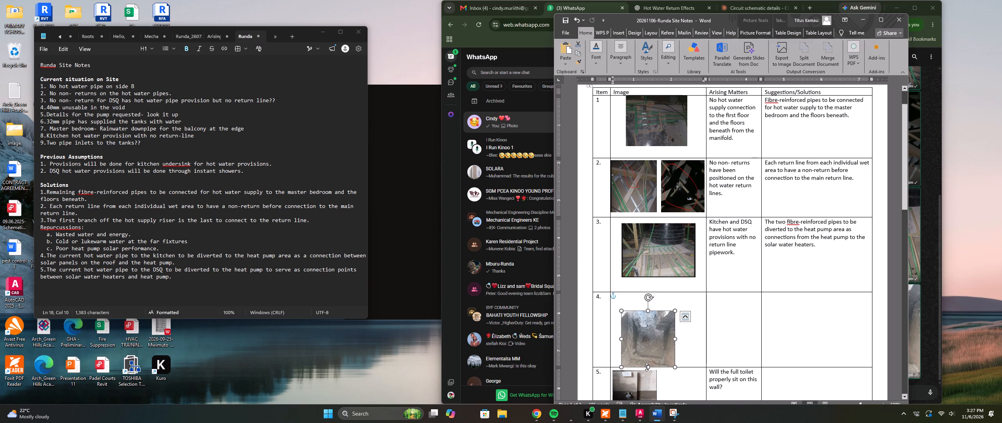
pyautogui.moveTo(647, 367); pyautogui.dragTo(649, 361)
pyautogui.moveTo(649, 339); pyautogui.dragTo(652, 327)
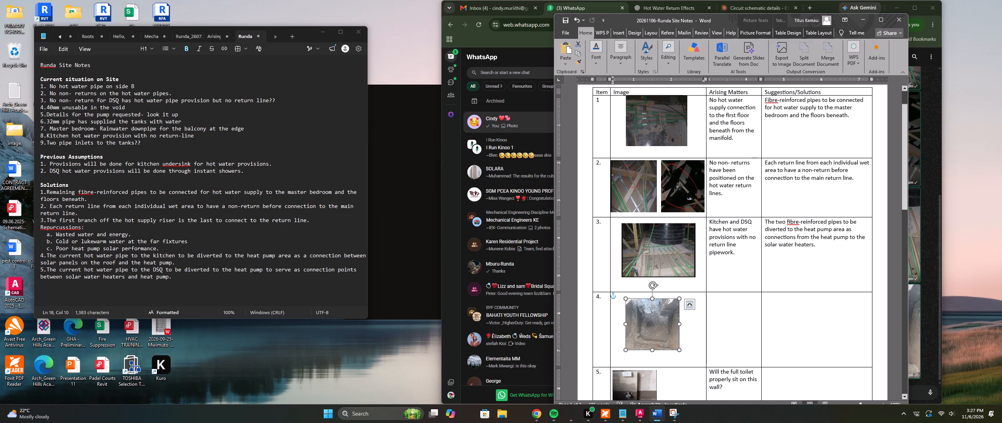
pyautogui.moveTo(679, 323); pyautogui.dragTo(691, 322)
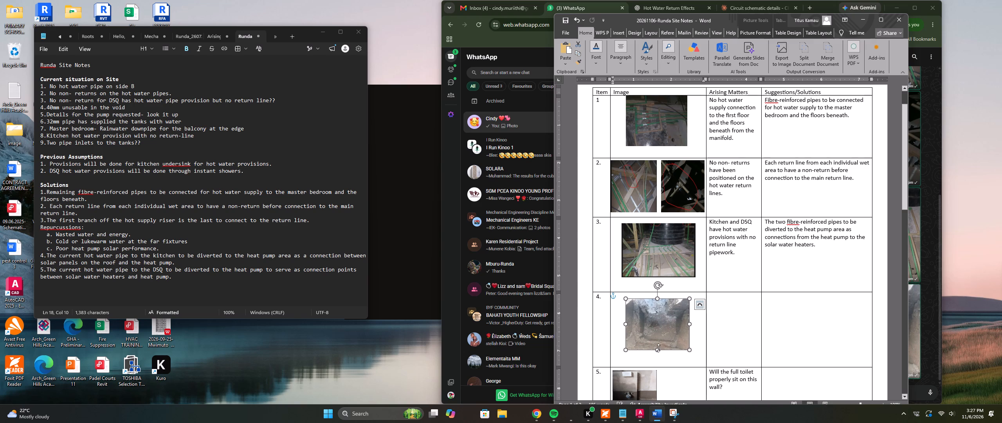
pyautogui.moveTo(658, 350); pyautogui.dragTo(657, 361)
pyautogui.moveTo(661, 331); pyautogui.dragTo(661, 331)
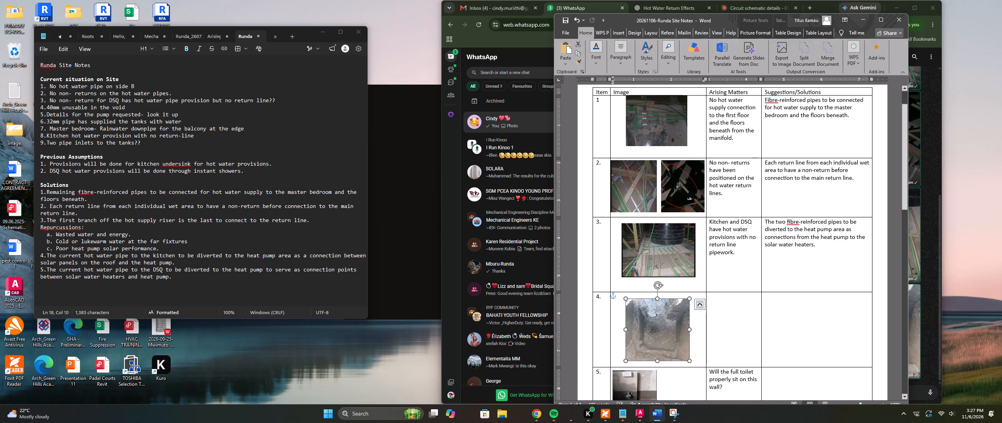
pyautogui.moveTo(661, 331); pyautogui.dragTo(654, 329)
# Enter "The outside kitchen has no grease trap provision." as the Arising Matters text for row 4.
pyautogui.click(735, 325)
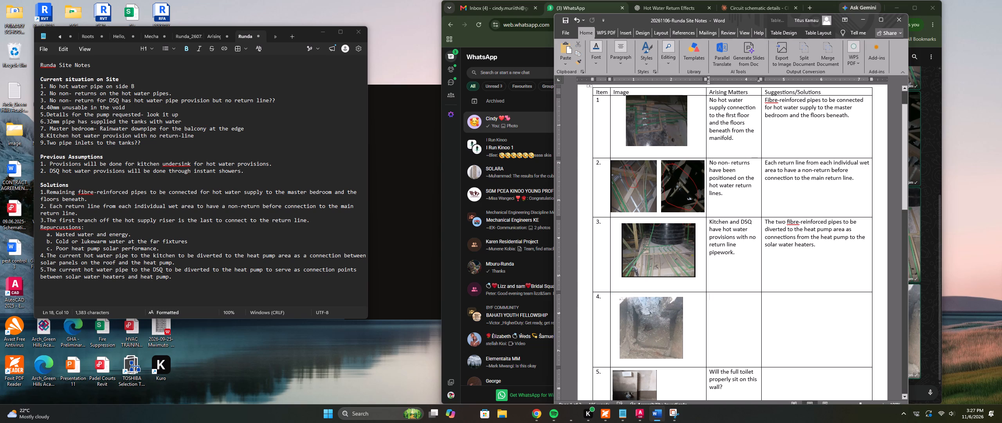
pyautogui.scroll(2, 735, 308)
pyautogui.scroll(-2, 735, 306)
pyautogui.write('The o')
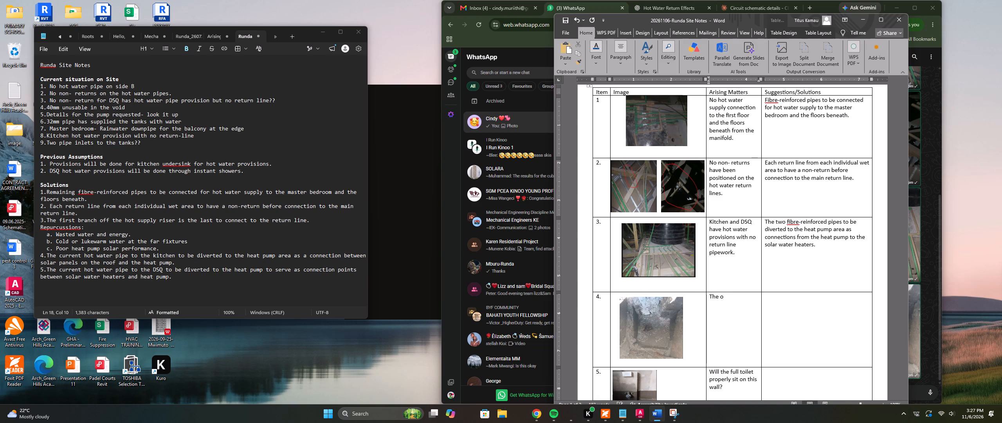
pyautogui.write('utside kit')
pyautogui.write('chen')
pyautogui.press('space')
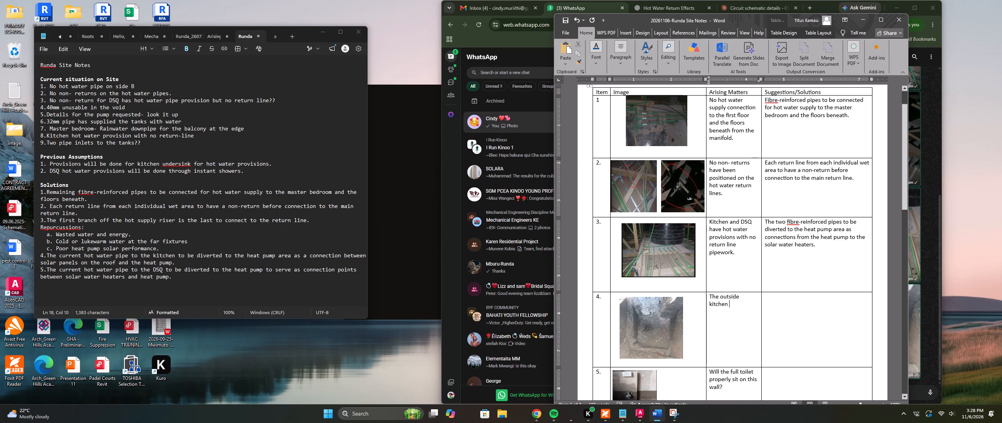
pyautogui.write('has no')
pyautogui.press('space')
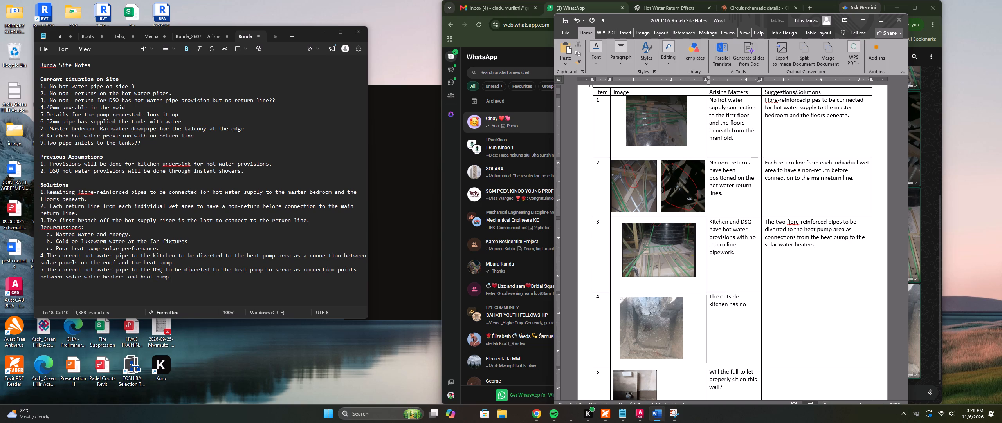
pyautogui.write('grease trap provi')
pyautogui.press('s')
pyautogui.write('io')
pyautogui.write('ns')
pyautogui.press('.')
pyautogui.press('BackSpace')
pyautogui.press('BackSpace')
pyautogui.press('.')
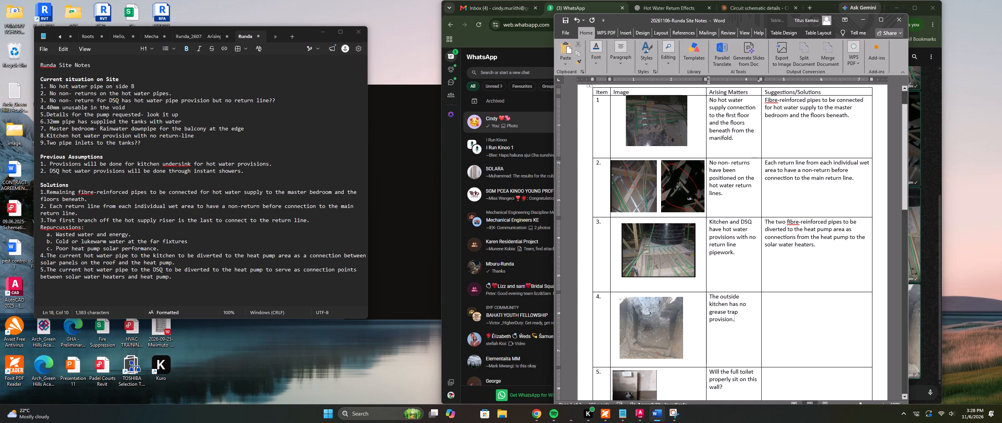
# Enter "Grease trap provisions to be made." as the Suggestions/Solutions text for row 4.
pyautogui.click(779, 305)
pyautogui.write('Greaese')
pyautogui.press('BackSpace')
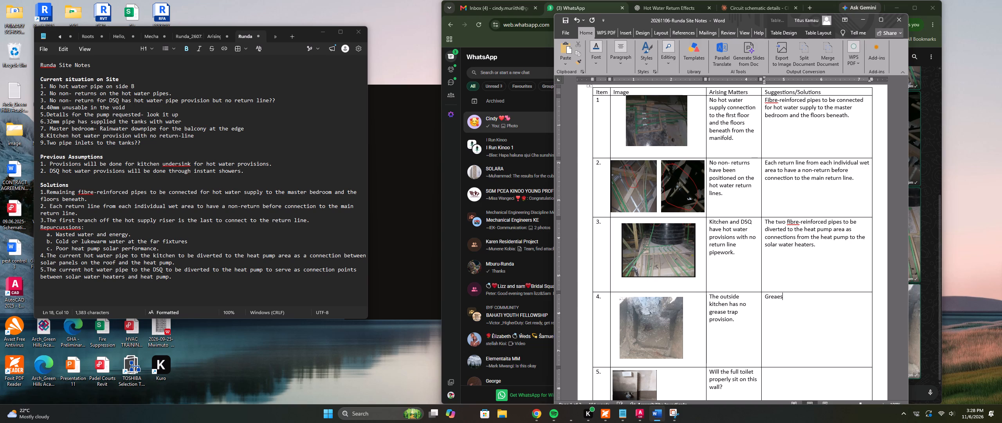
pyautogui.press('BackSpace')
pyautogui.press('BackSpace')
pyautogui.write('se')
pyautogui.press('space')
pyautogui.write('trap')
pyautogui.press('space')
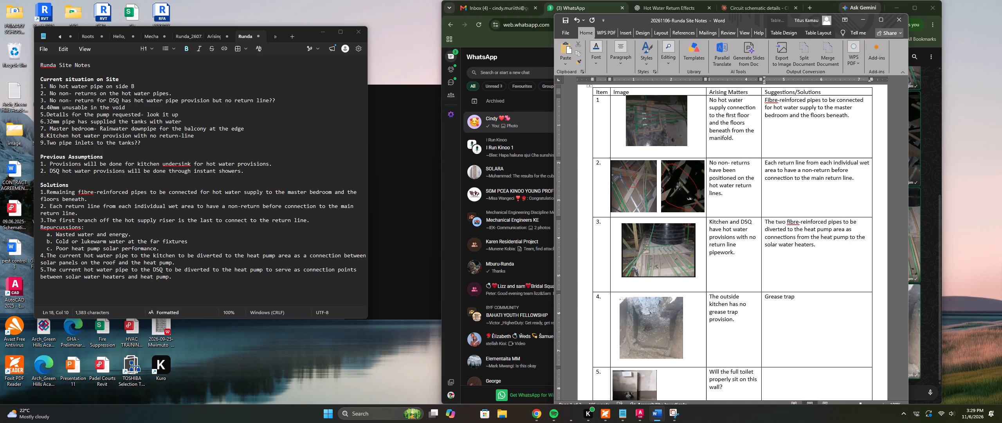
pyautogui.write('provi')
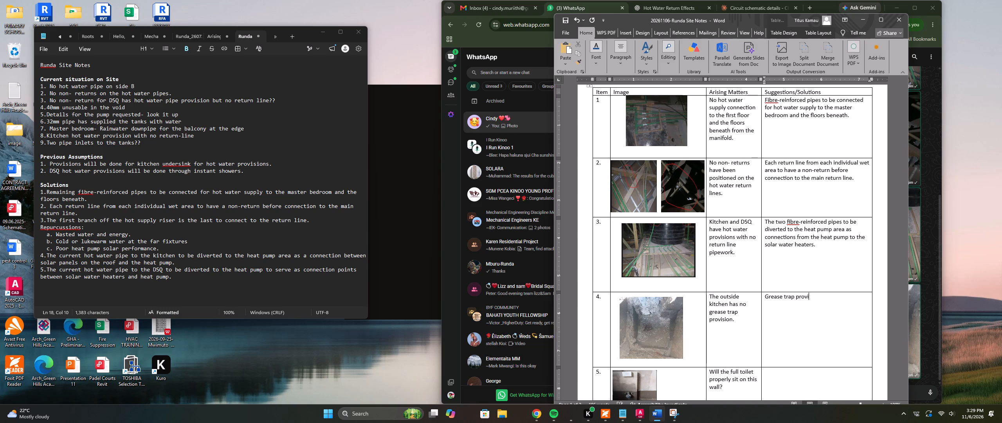
pyautogui.write('si')
pyautogui.write('ons')
pyautogui.press('space')
pyautogui.write('to be')
pyautogui.press('space')
pyautogui.write('made')
pyautogui.press('.')
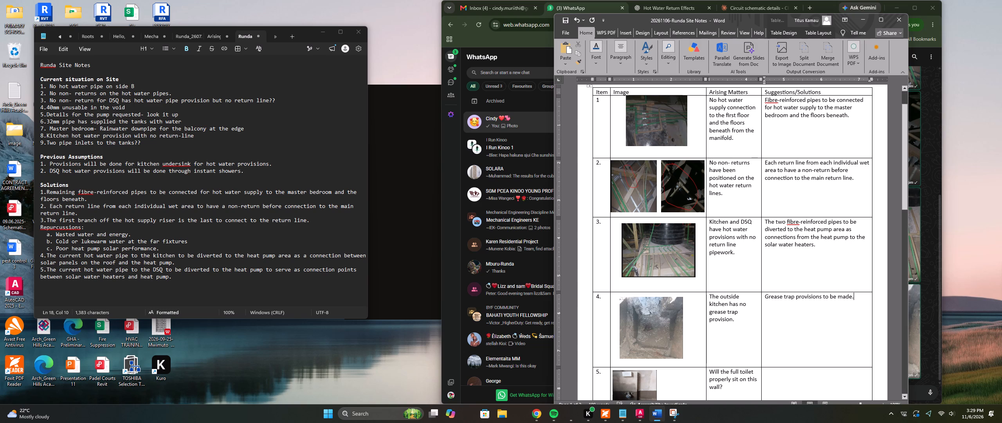
pyautogui.click(807, 323)
pyautogui.click(836, 333)
# Save the site notes document.
pyautogui.hotkey('ctrl', 's')
# Enlarge the row 1 photo in width and height and centre it within its Image cell.
pyautogui.click(682, 124)
pyautogui.click(698, 99)
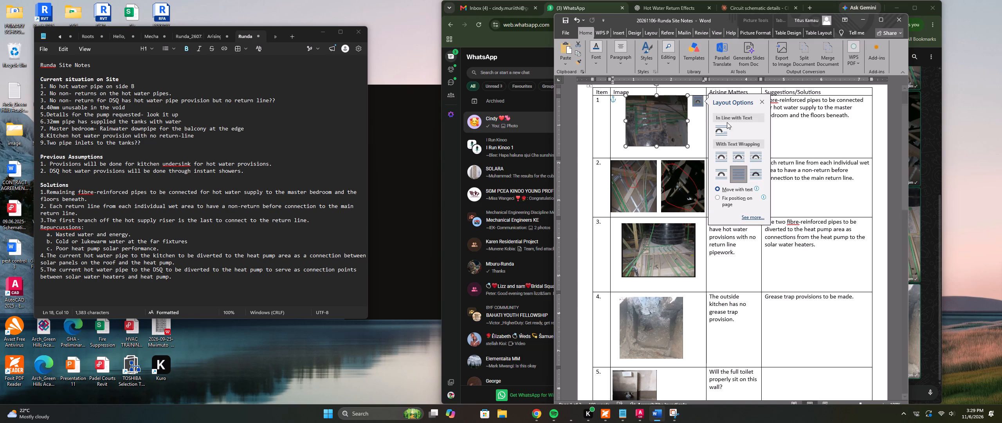
pyautogui.click(741, 172)
pyautogui.moveTo(663, 116); pyautogui.dragTo(661, 121)
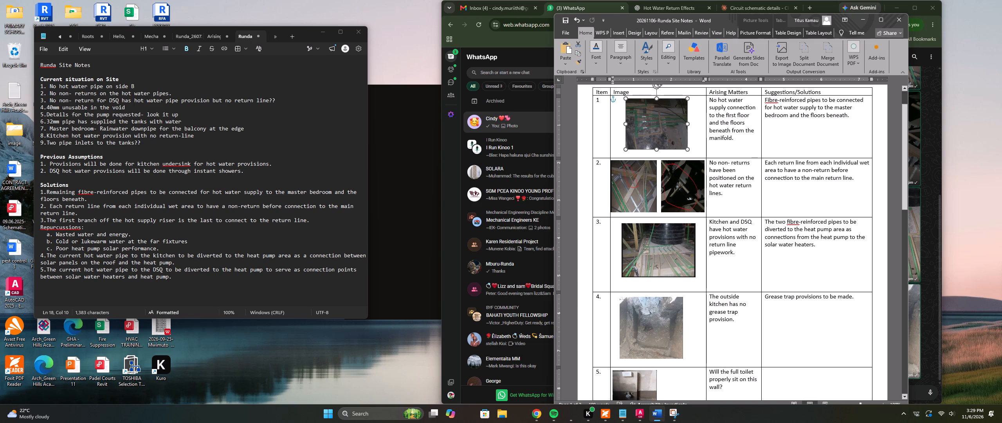
pyautogui.moveTo(661, 121); pyautogui.dragTo(661, 121)
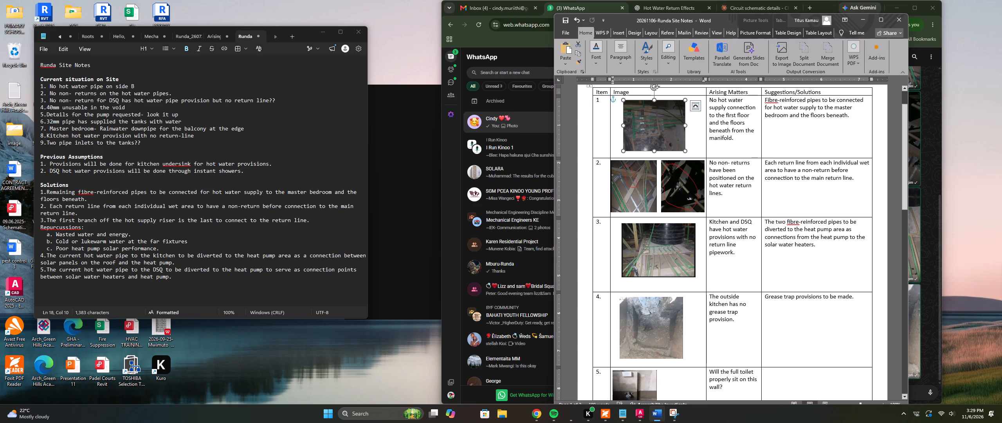
pyautogui.moveTo(687, 125); pyautogui.dragTo(699, 124)
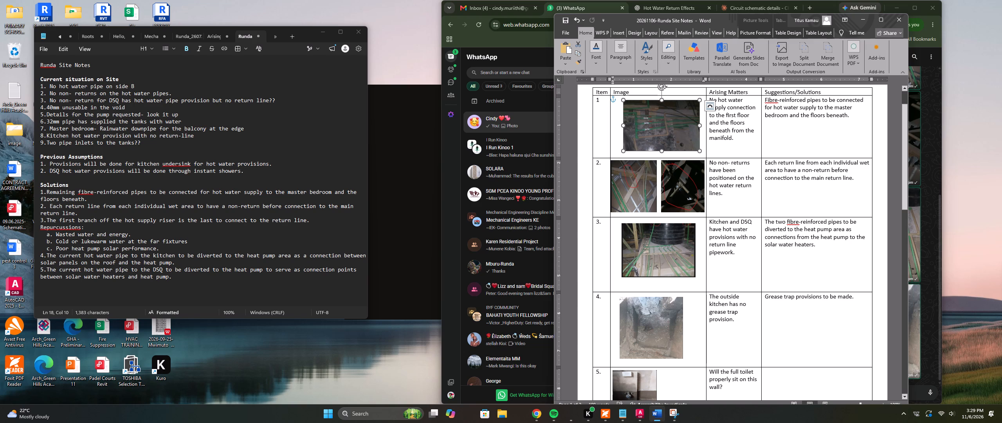
pyautogui.moveTo(661, 151); pyautogui.dragTo(662, 154)
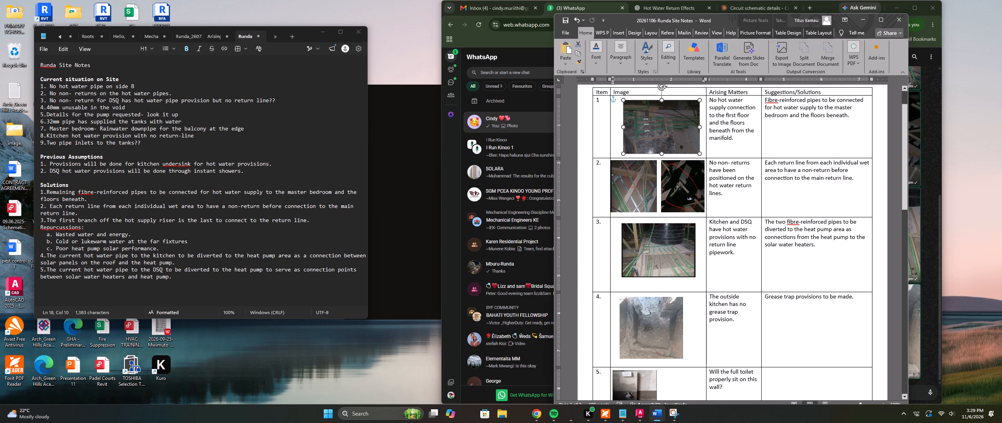
pyautogui.moveTo(662, 154); pyautogui.dragTo(662, 156)
pyautogui.moveTo(669, 133); pyautogui.dragTo(663, 132)
pyautogui.click(845, 329)
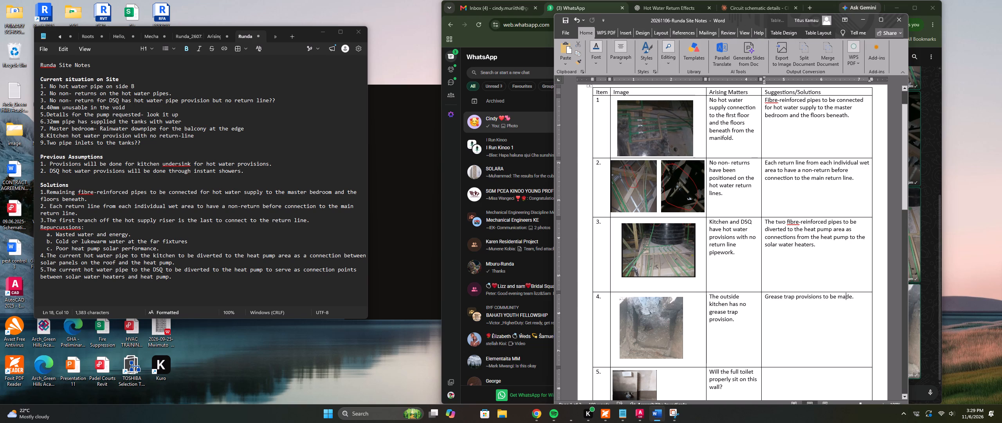
# Remove two blank lines between the issues table and the "To Note:" heading.
pyautogui.scroll(-2, 784, 188)
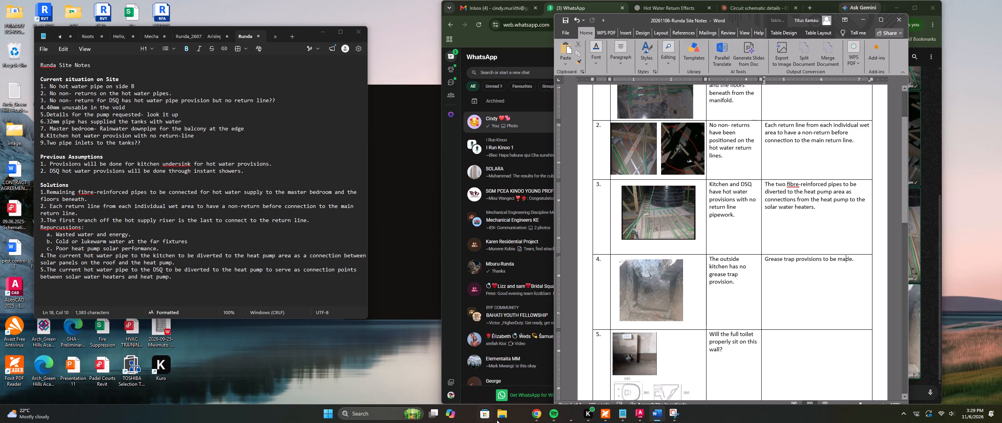
pyautogui.click(817, 282)
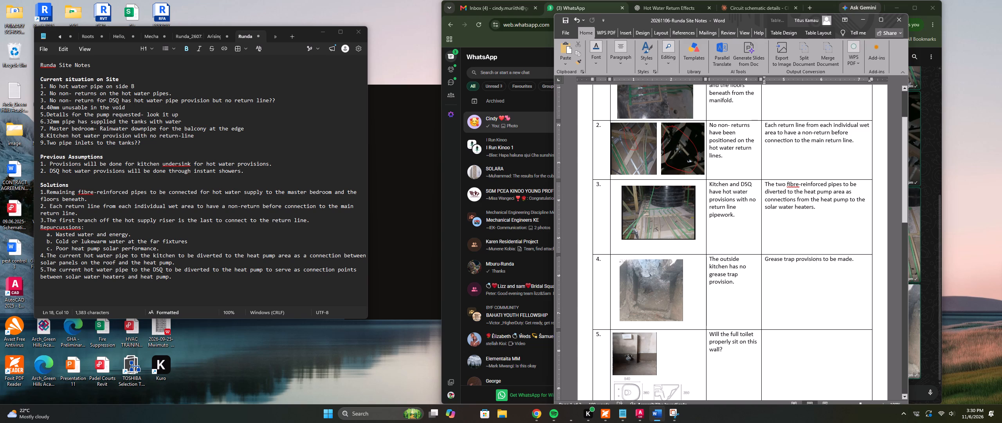
pyautogui.scroll(-12, 759, 270)
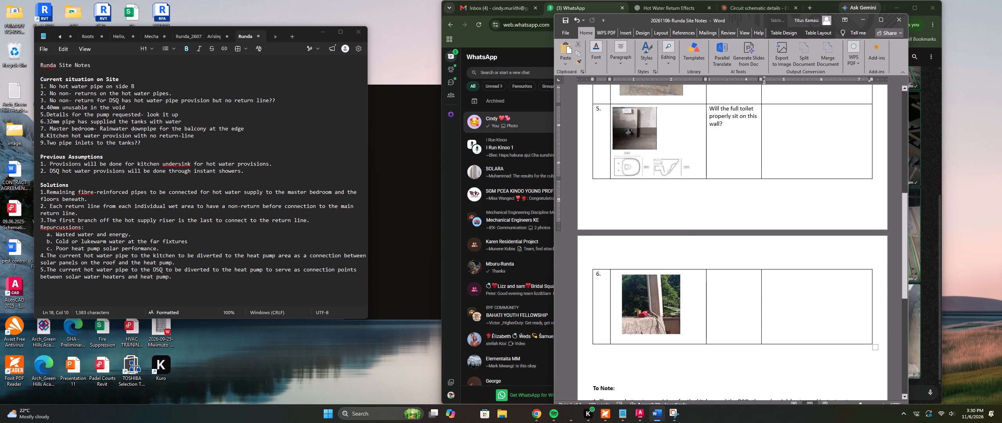
pyautogui.click(594, 367)
pyautogui.press('Delete')
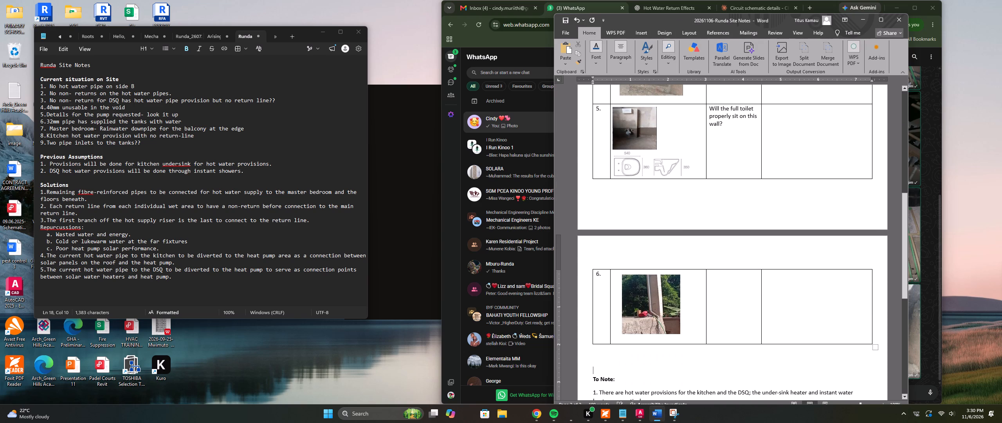
pyautogui.press('Delete')
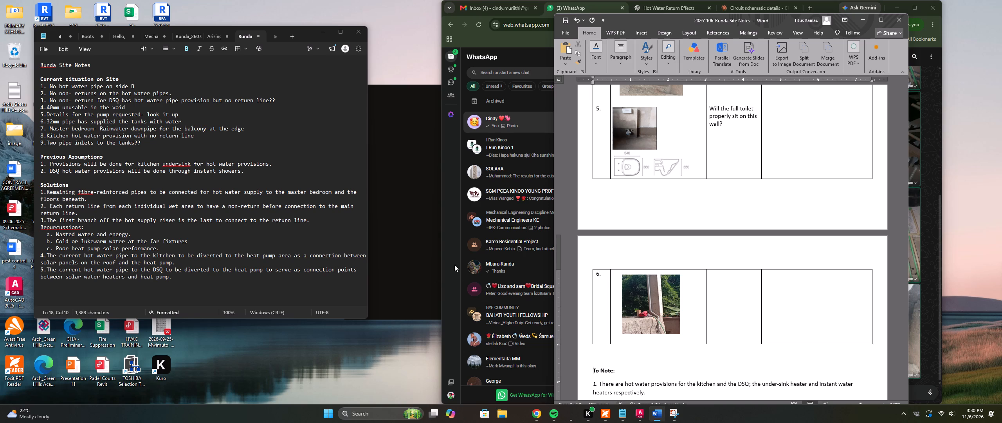
# Review the issues table entries in Word against the Runda Site Notes in Notepad.
pyautogui.scroll(-1, 662, 152)
pyautogui.scroll(4, 665, 153)
pyautogui.scroll(5, 700, 170)
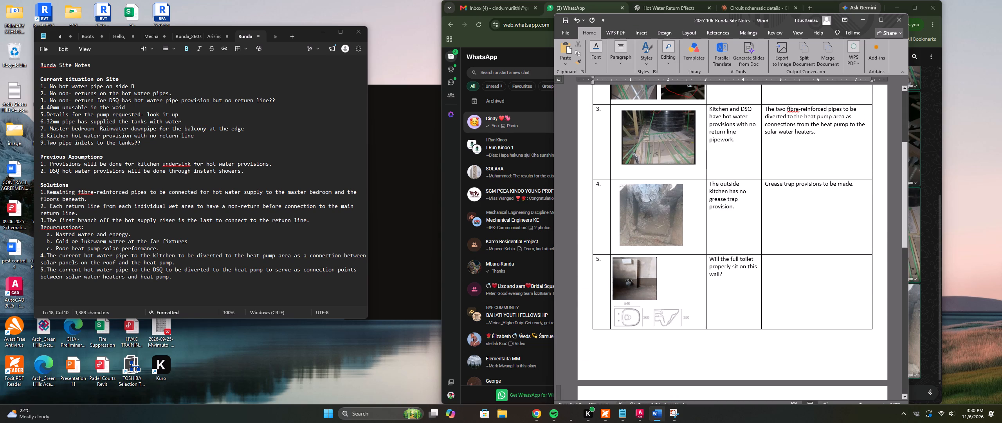
pyautogui.scroll(7, 717, 196)
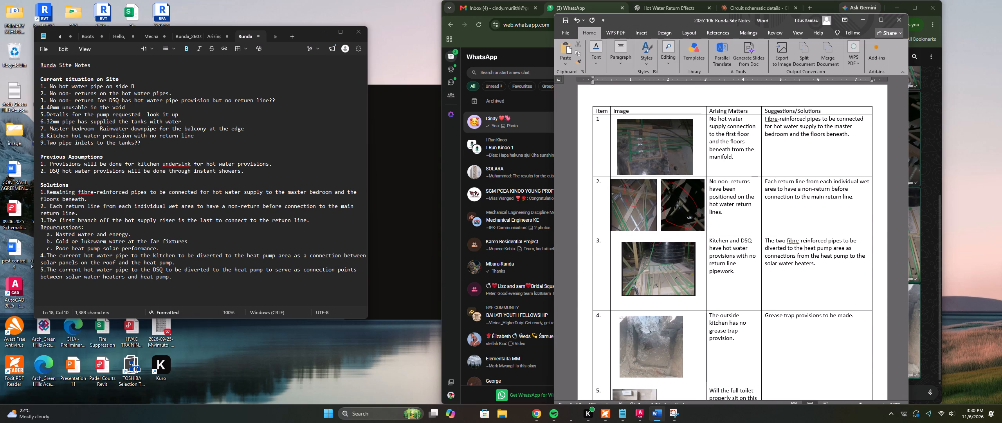
pyautogui.scroll(5, 127, 148)
pyautogui.click(248, 144)
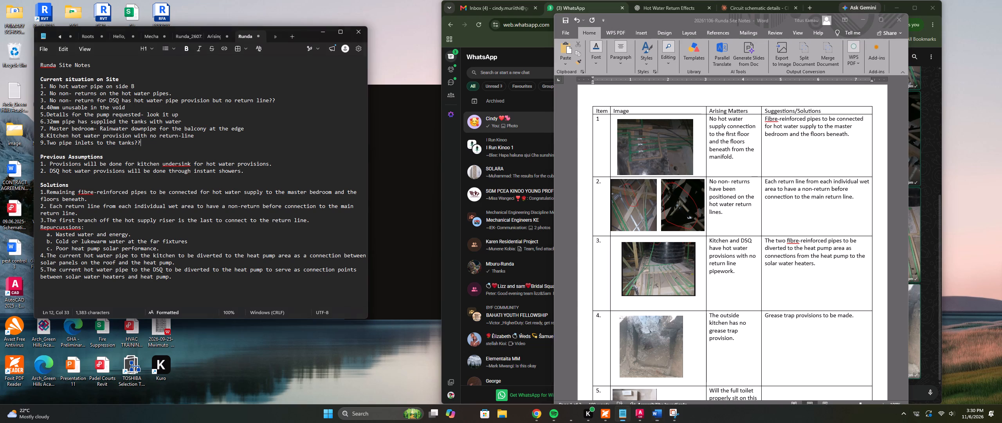
pyautogui.scroll(1, 224, 151)
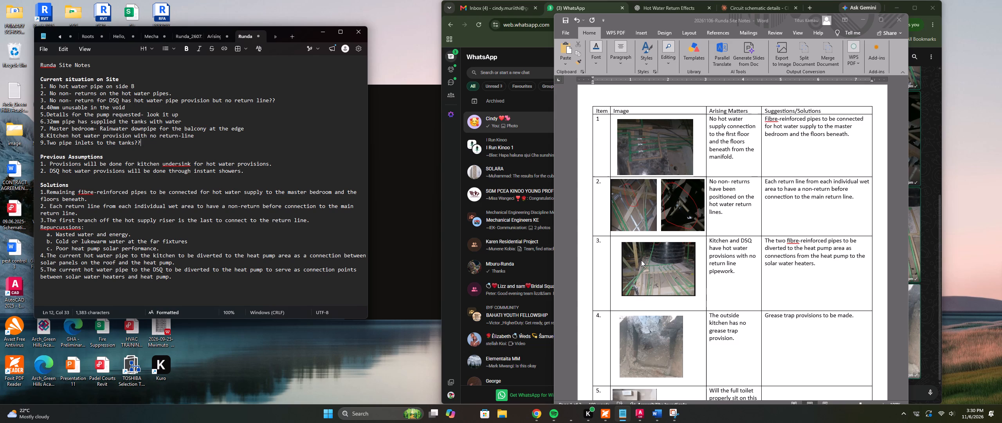
pyautogui.scroll(4, 641, 260)
pyautogui.scroll(-2, 641, 260)
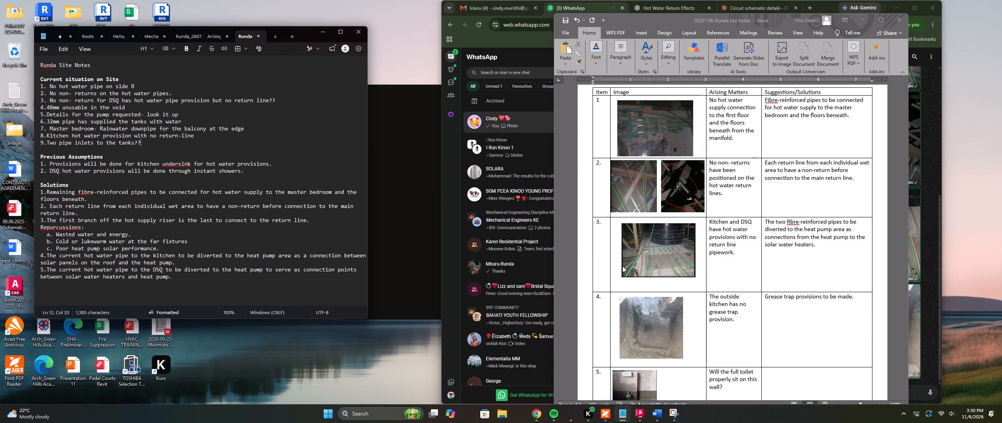
pyautogui.scroll(-6, 705, 261)
pyautogui.scroll(1, 705, 261)
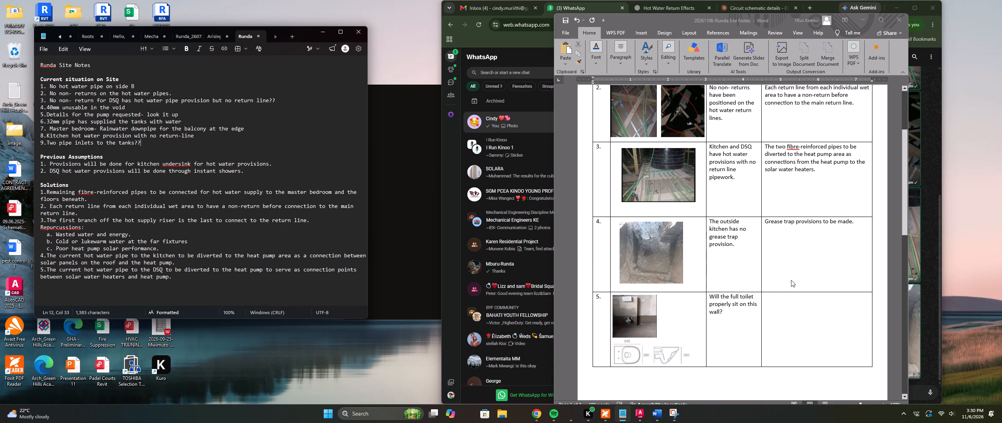
pyautogui.click(808, 279)
pyautogui.click(801, 235)
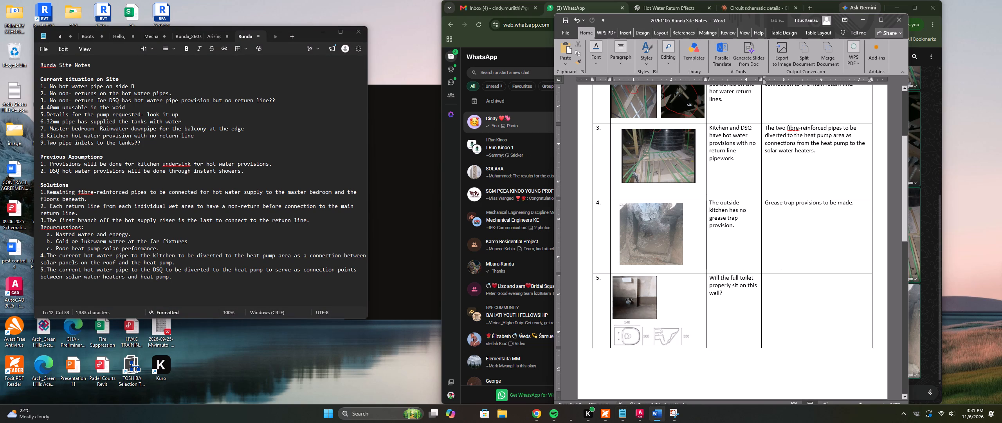
# Save the site notes document with the blank lines removed.
pyautogui.hotkey('ctrl', 's')
# Check table rows 5 and 6 and the "To Note" section through to the end of the document.
pyautogui.scroll(-7, 795, 226)
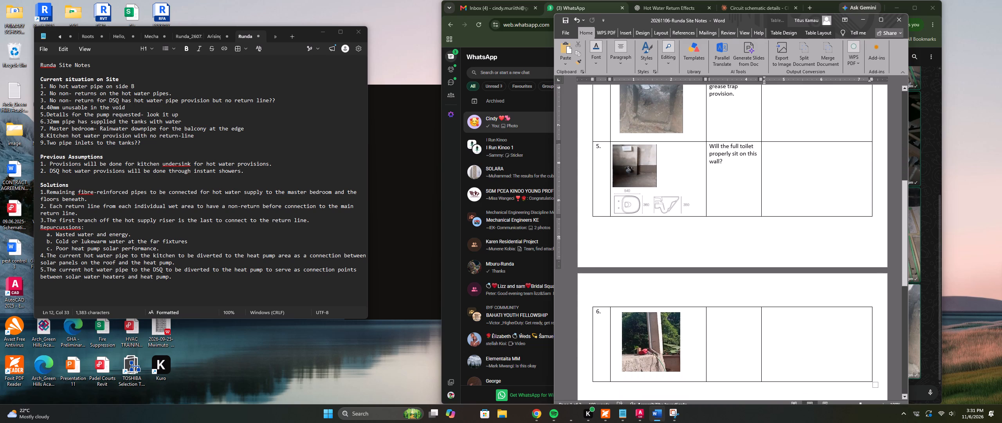
pyautogui.scroll(-3, 689, 221)
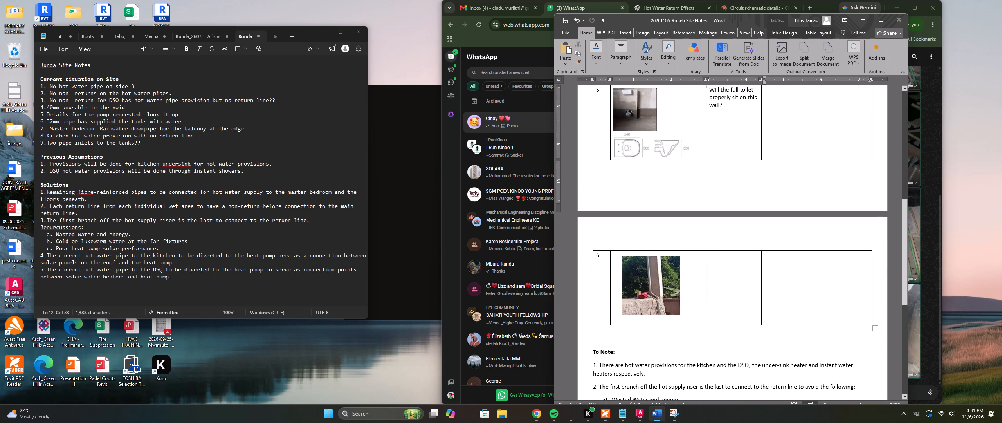
pyautogui.scroll(-4, 664, 273)
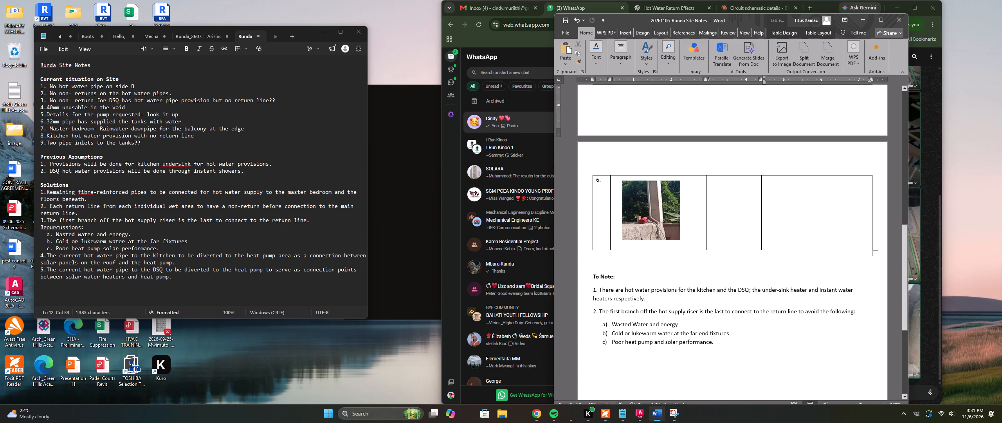
pyautogui.scroll(-1, 658, 308)
pyautogui.scroll(1, 658, 308)
pyautogui.scroll(-7, 658, 308)
pyautogui.click(712, 264)
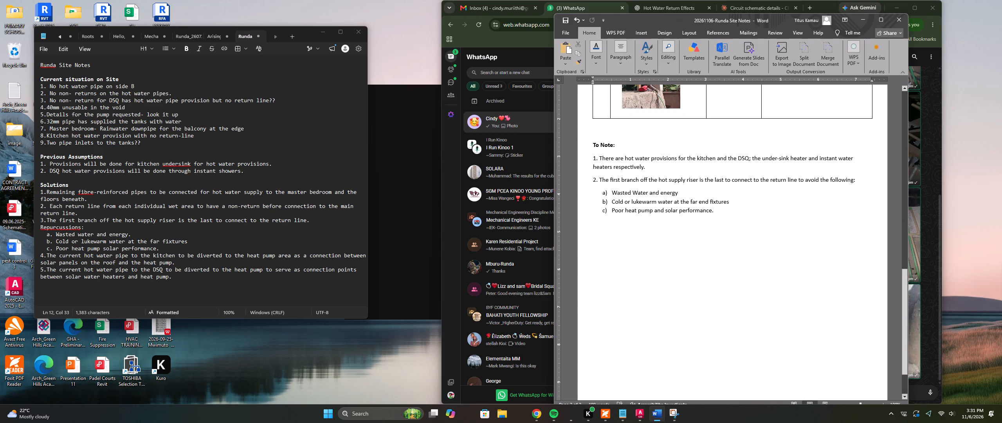
# Save the site notes document again after the review.
pyautogui.hotkey('ctrl', 's')
# Reread the Runda Site Notes in Notepad, covering the current situation, previous assumptions and solutions, against the report's To Note section.
pyautogui.click(193, 170)
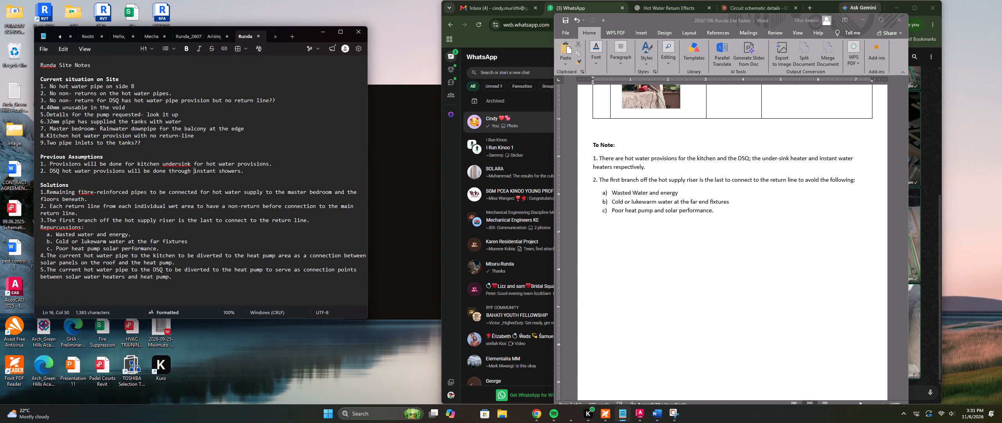
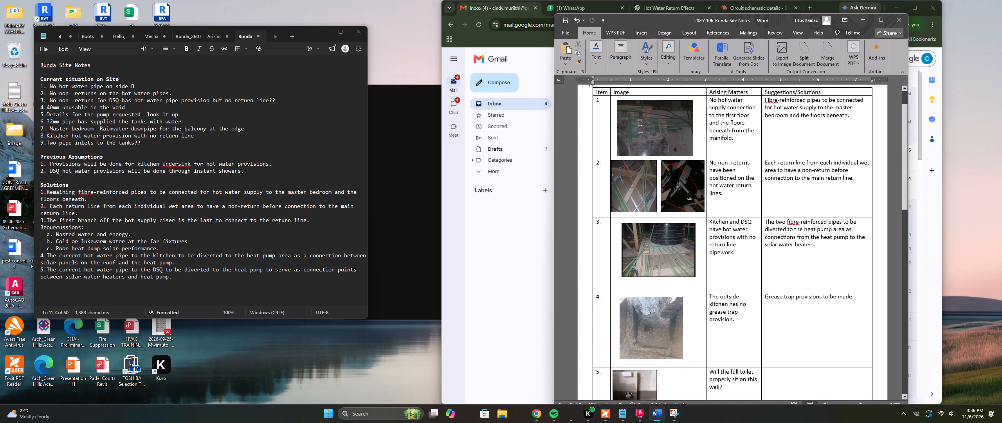
# Select the entire Item column of the issues table, from the header row down.
pyautogui.scroll(3, 685, 280)
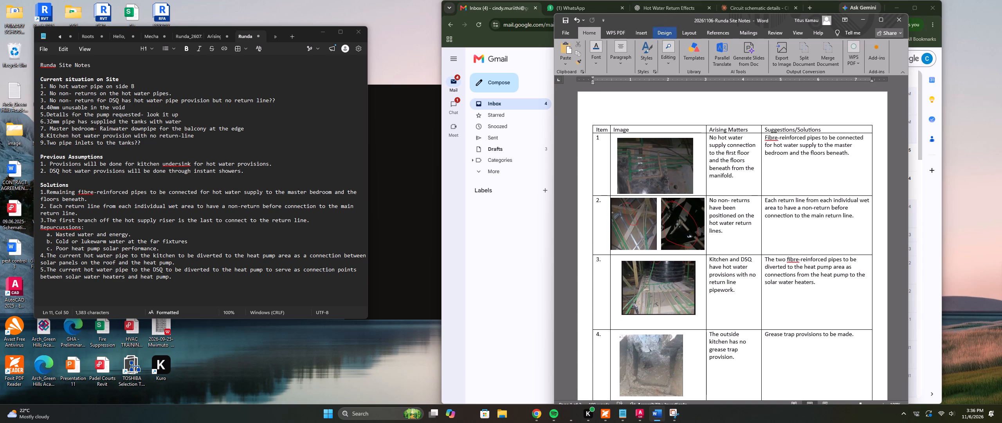
pyautogui.moveTo(603, 122); pyautogui.dragTo(603, 118)
pyautogui.click(604, 105)
pyautogui.click(818, 117)
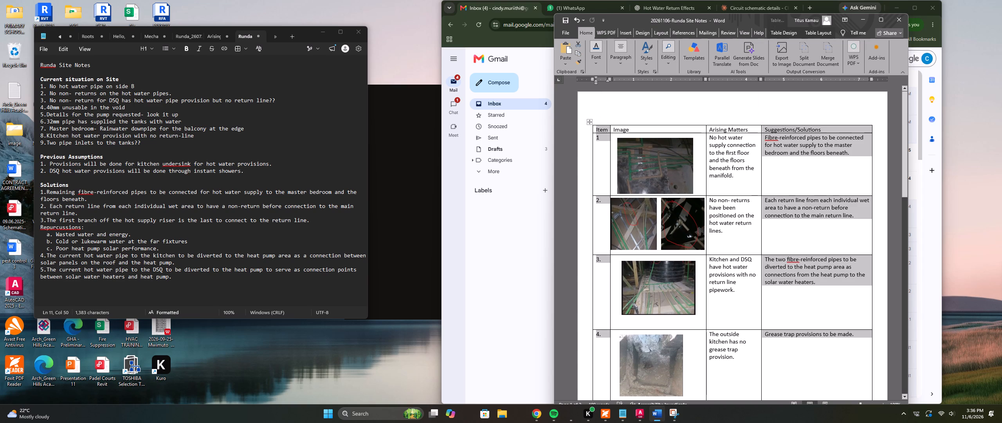
pyautogui.click(652, 95)
pyautogui.click(602, 113)
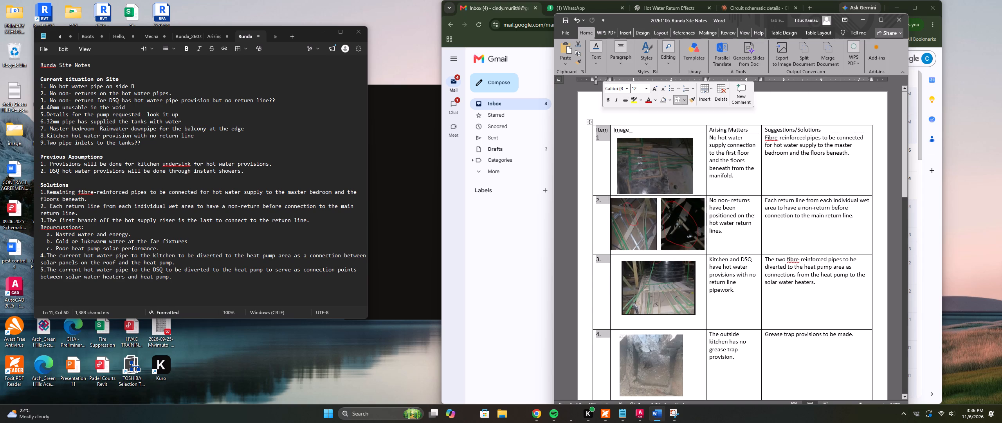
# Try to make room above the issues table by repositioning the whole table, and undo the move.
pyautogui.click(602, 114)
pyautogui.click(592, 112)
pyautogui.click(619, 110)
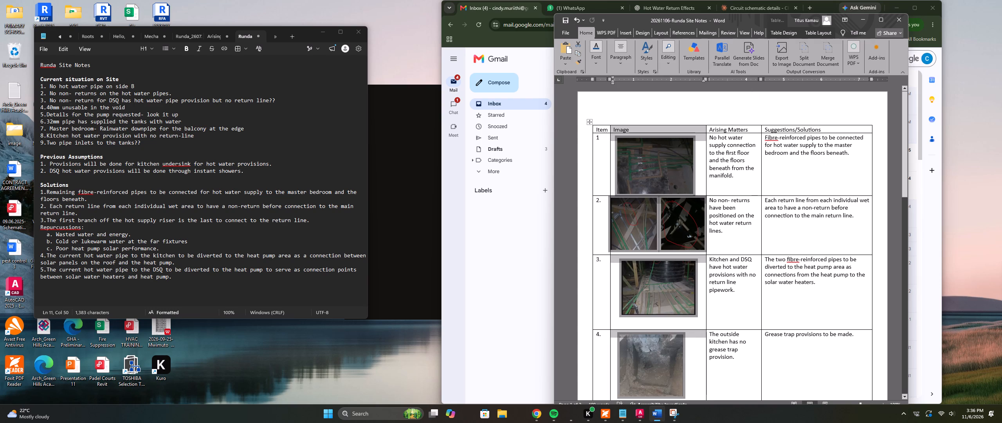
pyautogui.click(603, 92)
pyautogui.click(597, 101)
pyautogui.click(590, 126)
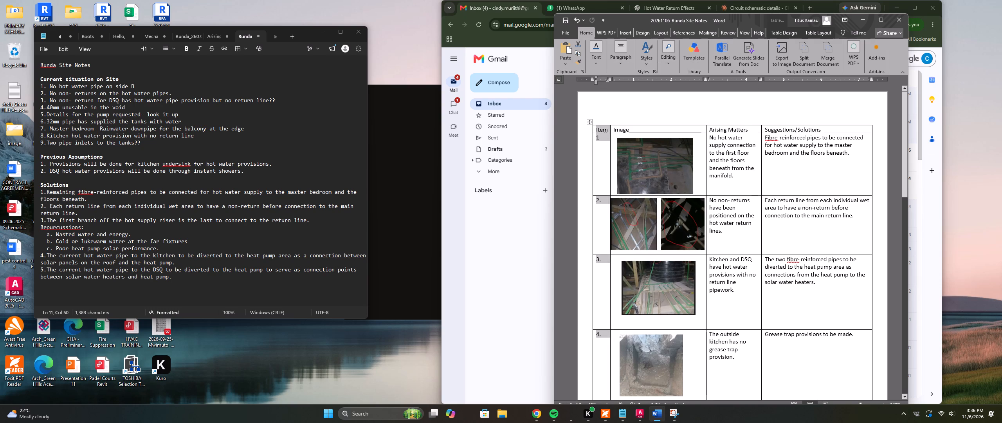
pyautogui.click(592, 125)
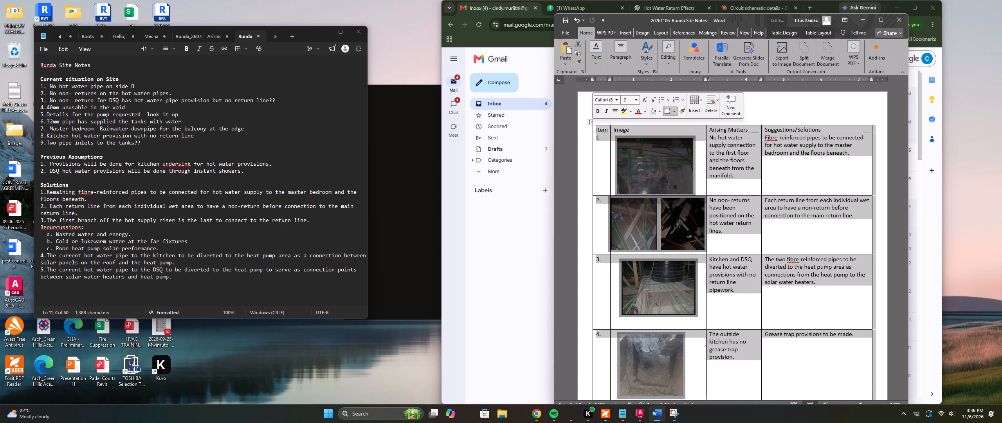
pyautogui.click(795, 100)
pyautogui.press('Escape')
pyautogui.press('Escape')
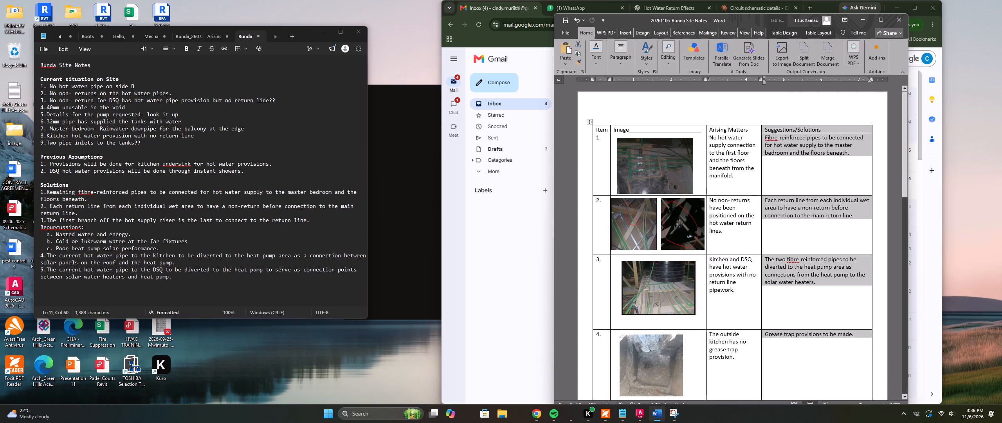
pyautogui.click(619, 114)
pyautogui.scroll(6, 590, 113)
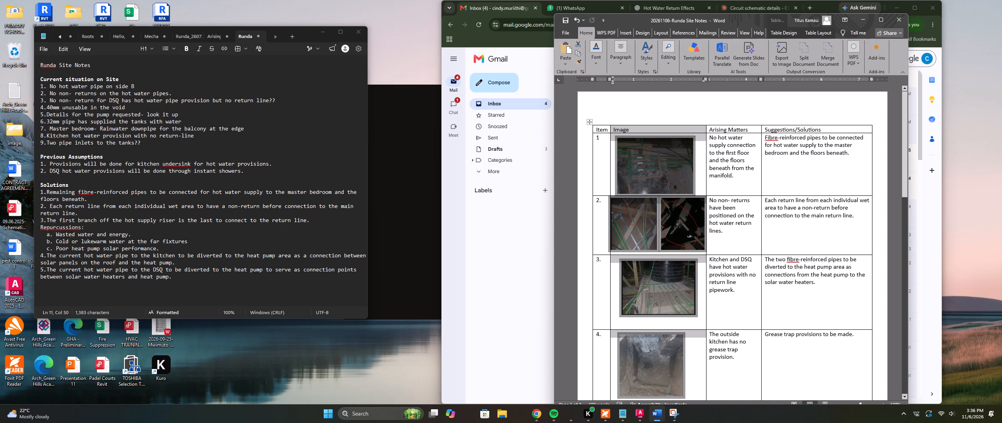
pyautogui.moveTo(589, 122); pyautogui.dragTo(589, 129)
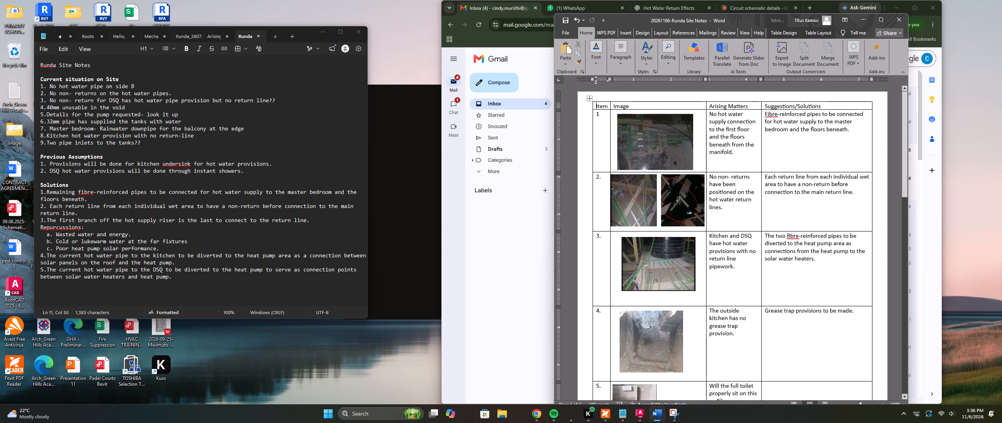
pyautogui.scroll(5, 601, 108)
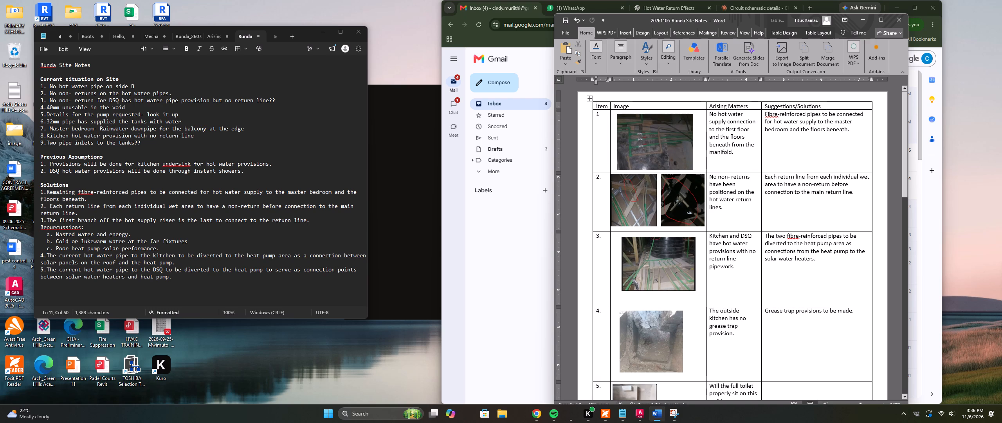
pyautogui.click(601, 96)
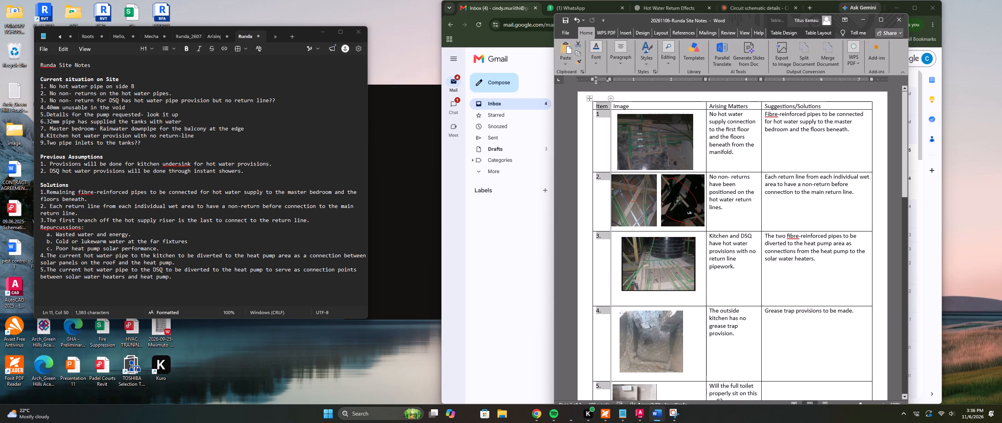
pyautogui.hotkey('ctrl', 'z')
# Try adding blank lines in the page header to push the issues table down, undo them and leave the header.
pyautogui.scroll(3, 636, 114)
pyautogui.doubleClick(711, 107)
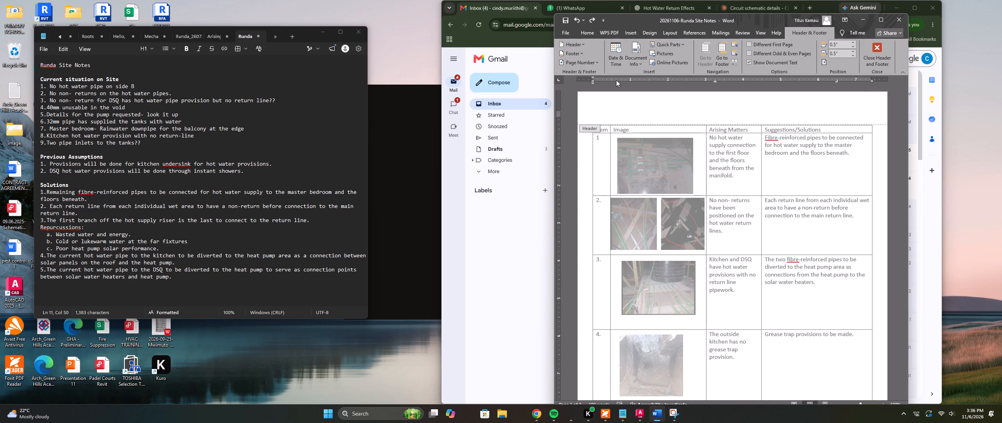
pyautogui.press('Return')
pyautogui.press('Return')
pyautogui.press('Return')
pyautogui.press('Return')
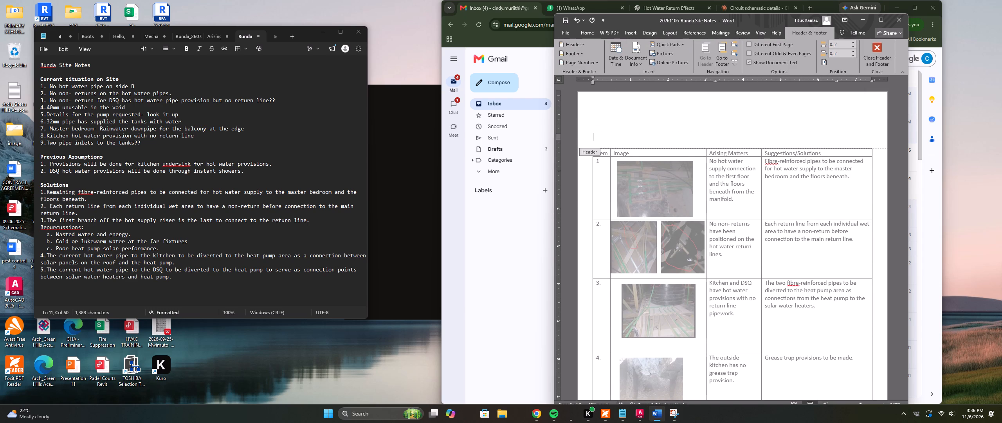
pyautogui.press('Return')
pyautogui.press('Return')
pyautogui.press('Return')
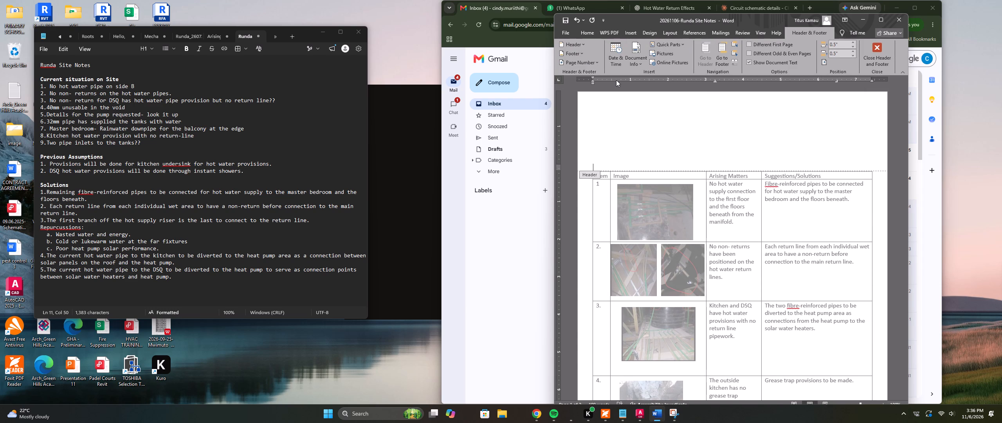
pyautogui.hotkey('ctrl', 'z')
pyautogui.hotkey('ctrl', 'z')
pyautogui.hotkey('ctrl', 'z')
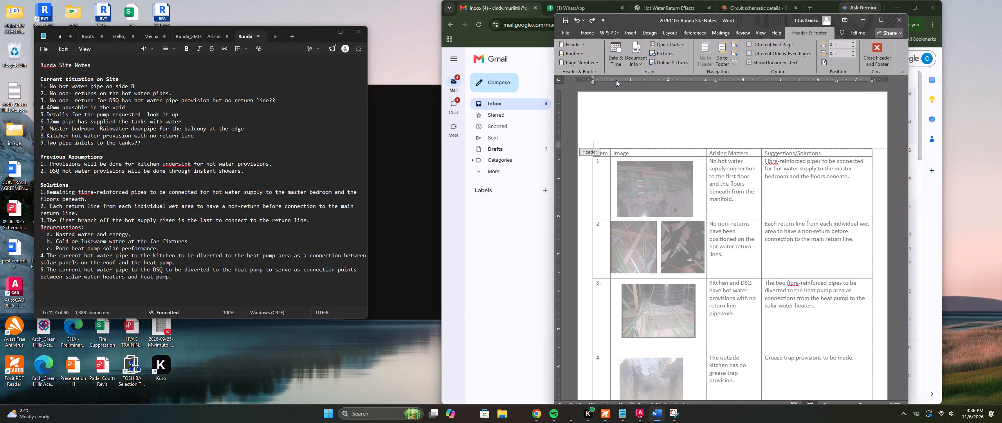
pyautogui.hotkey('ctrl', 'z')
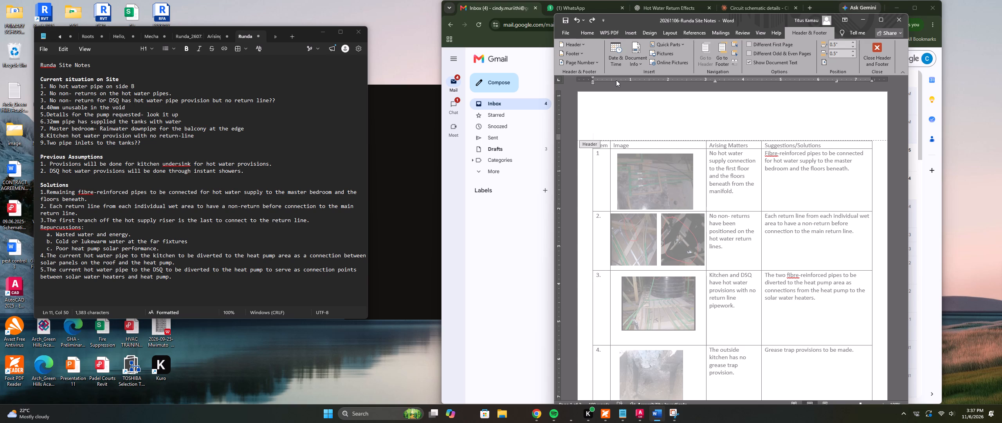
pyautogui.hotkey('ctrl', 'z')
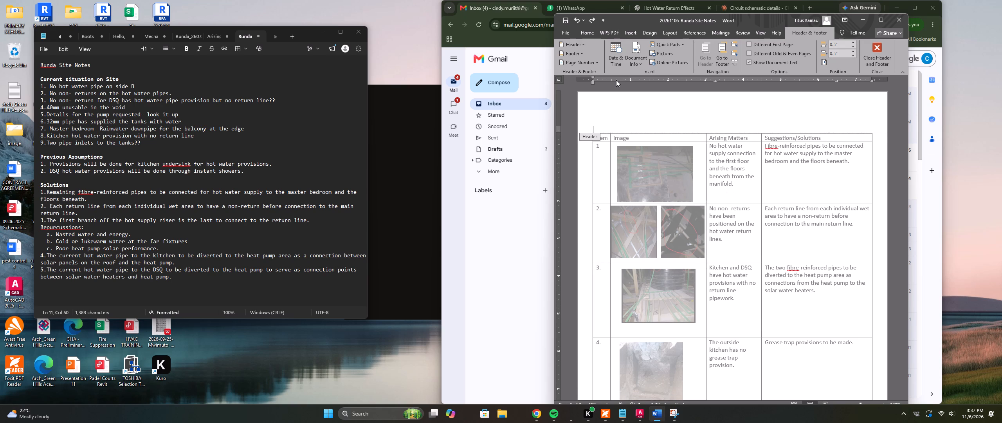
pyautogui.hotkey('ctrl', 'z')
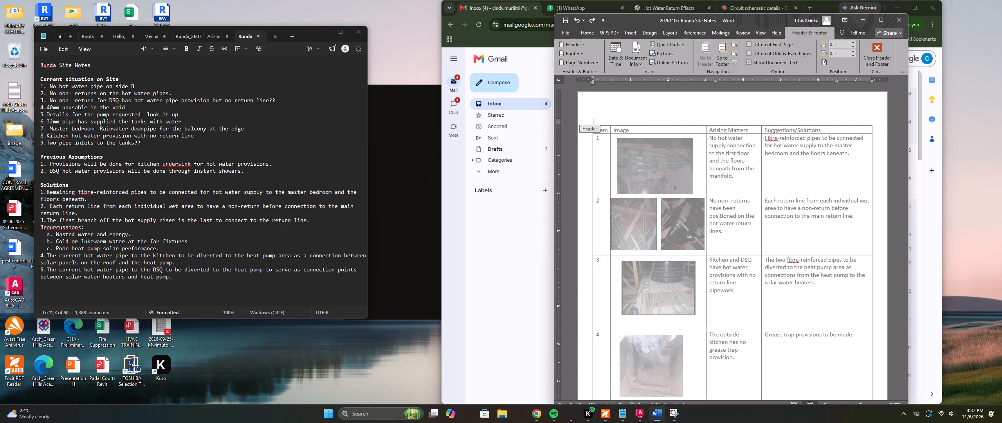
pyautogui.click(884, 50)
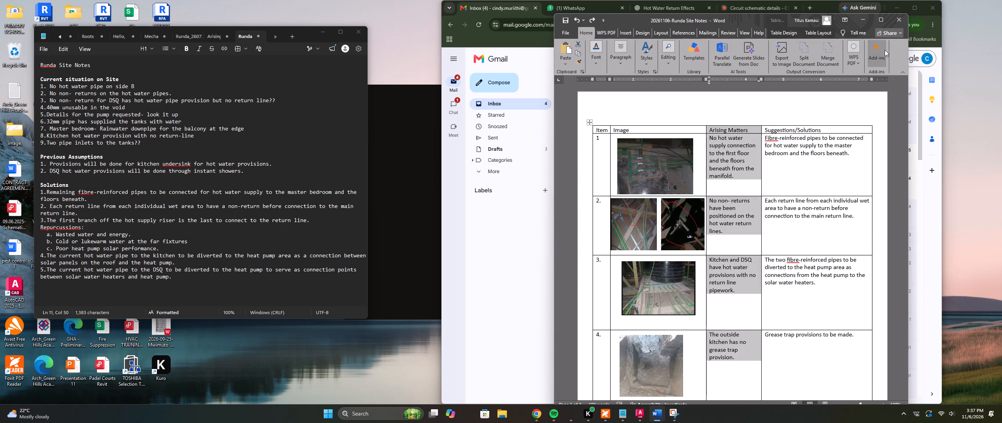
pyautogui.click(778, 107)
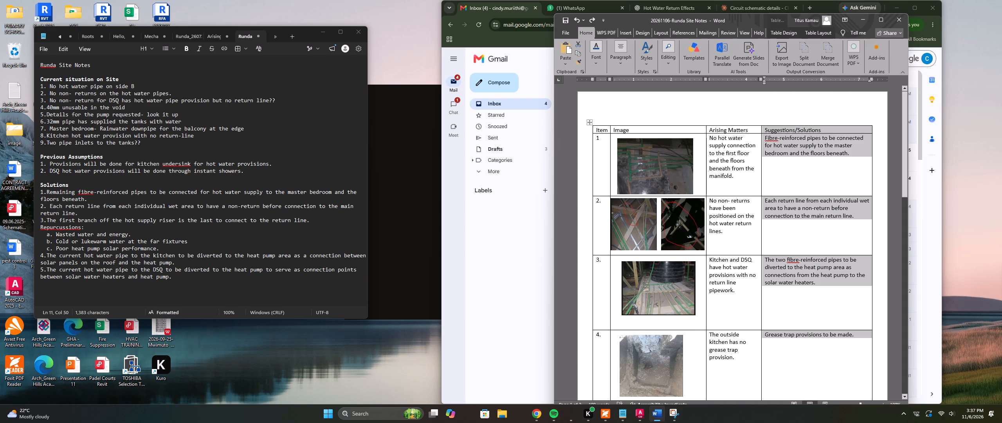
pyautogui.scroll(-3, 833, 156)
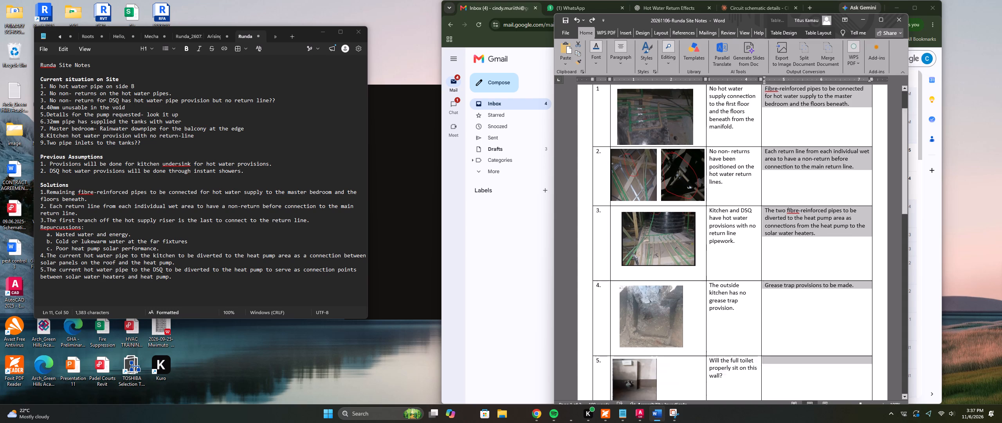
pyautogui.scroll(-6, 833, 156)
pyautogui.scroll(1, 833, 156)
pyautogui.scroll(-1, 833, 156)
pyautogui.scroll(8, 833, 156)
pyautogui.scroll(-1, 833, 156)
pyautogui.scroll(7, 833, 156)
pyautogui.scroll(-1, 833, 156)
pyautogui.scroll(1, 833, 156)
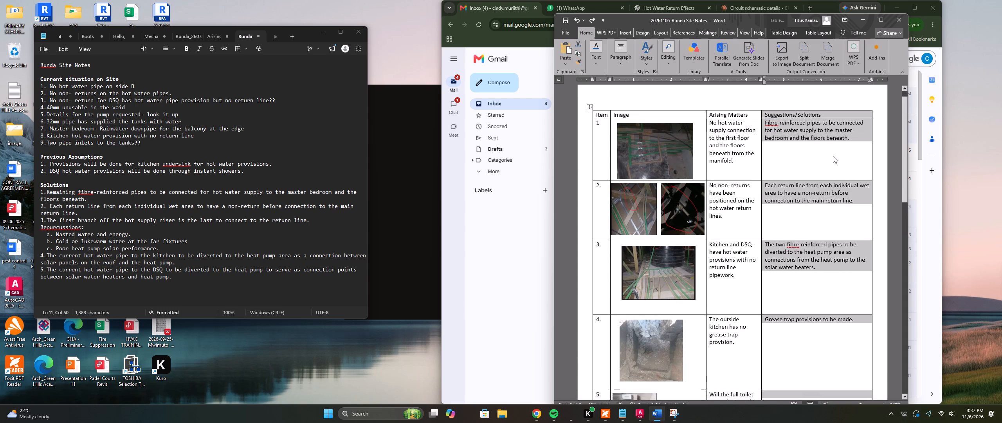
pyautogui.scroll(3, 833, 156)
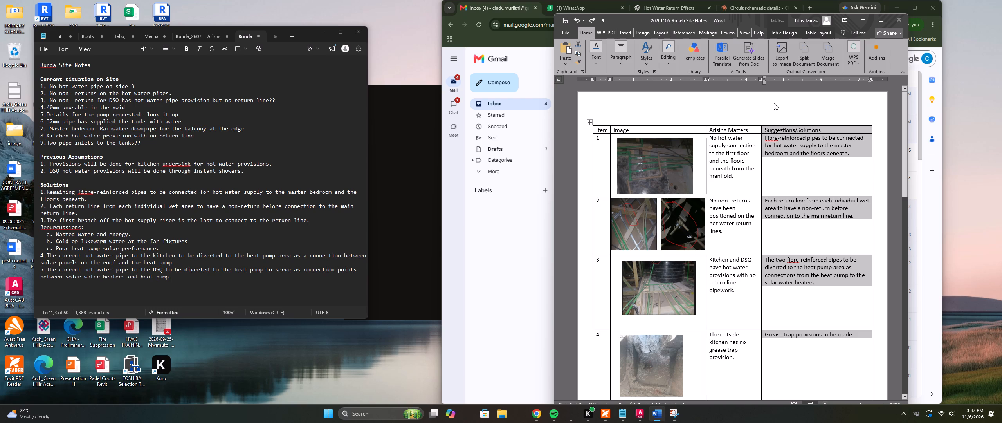
# Insert a blank page ahead of the issues table to get an empty line for a heading.
pyautogui.click(621, 103)
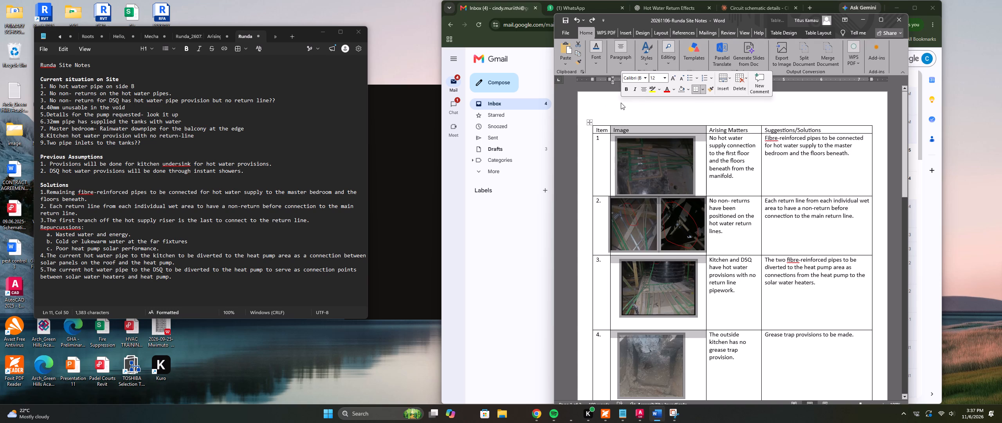
pyautogui.click(602, 104)
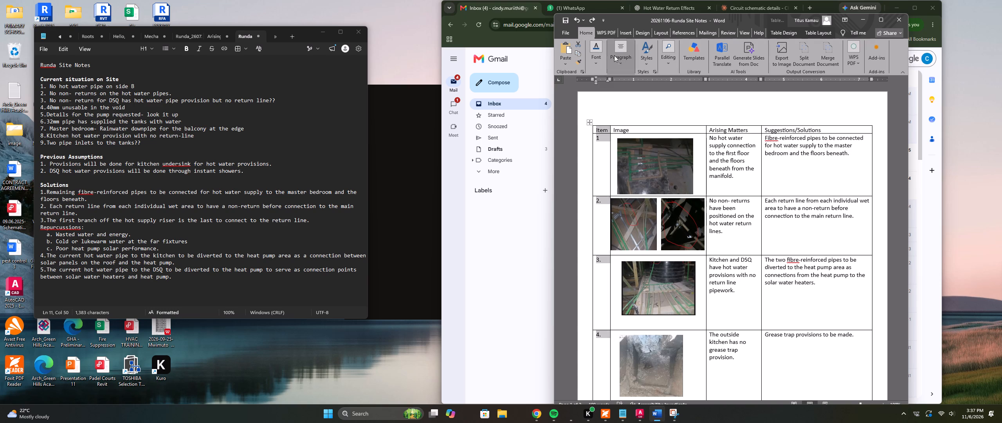
pyautogui.click(820, 110)
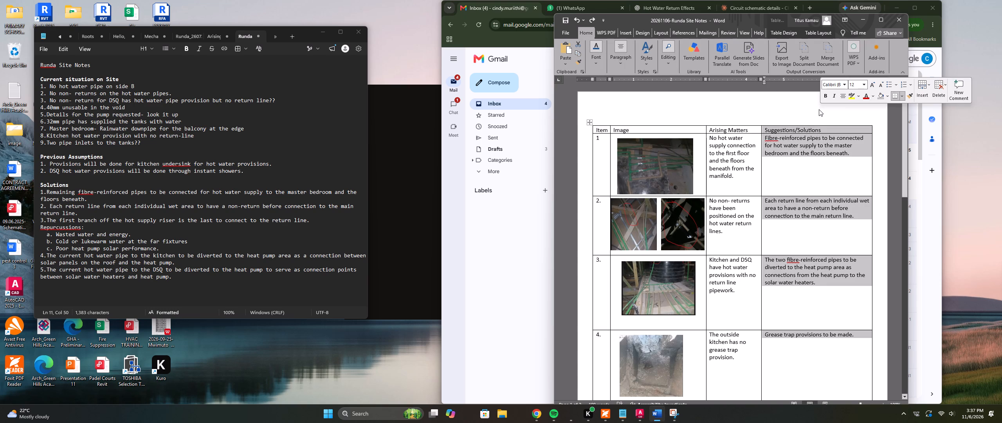
pyautogui.click(659, 96)
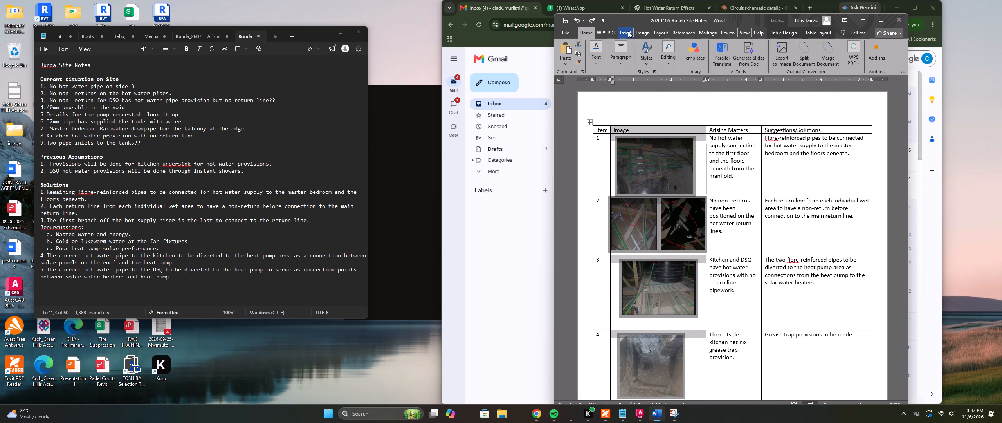
pyautogui.click(628, 31)
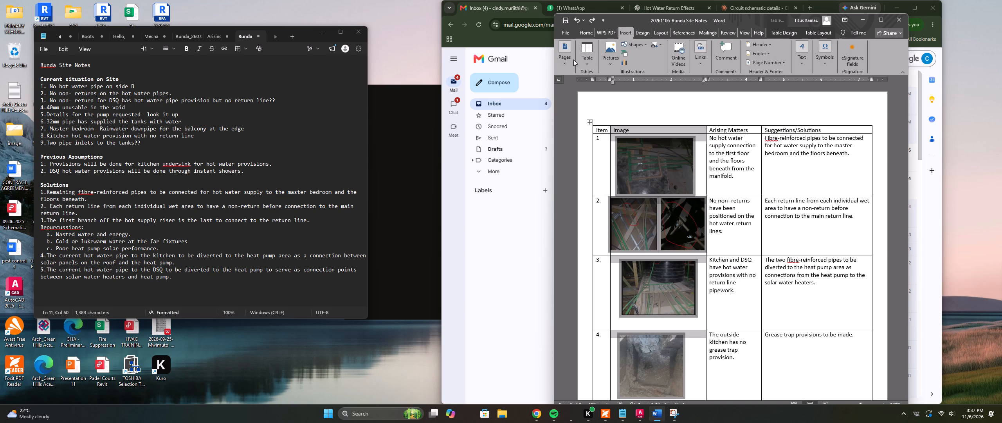
pyautogui.click(566, 62)
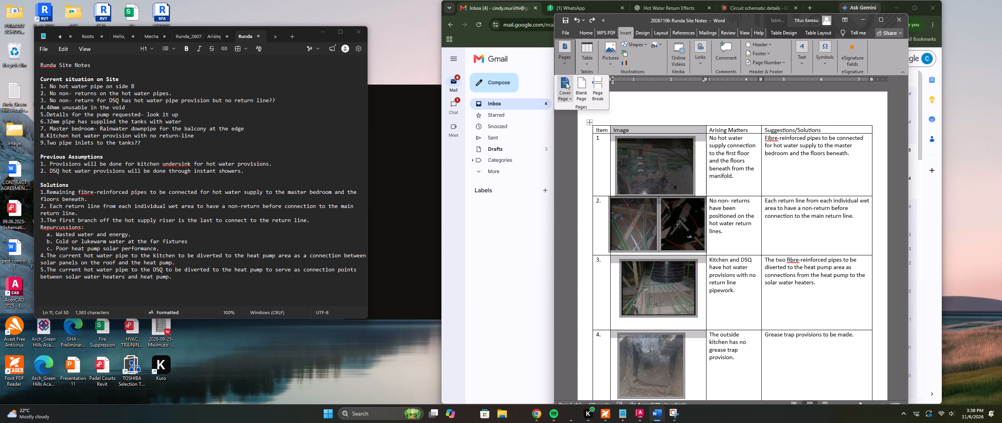
pyautogui.click(585, 93)
pyautogui.click(663, 115)
pyautogui.click(629, 124)
pyautogui.click(608, 125)
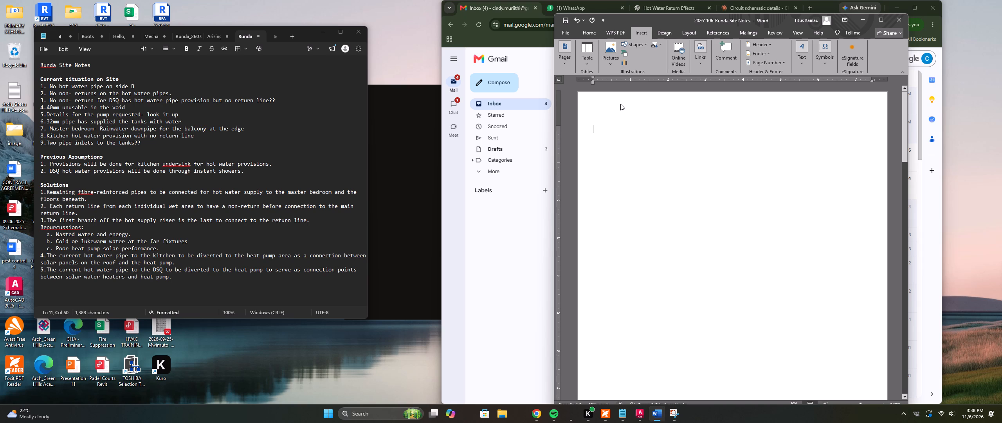
# Enter the heading "Mechanical Inspection" on the first line of the blank page.
pyautogui.write('Mechan')
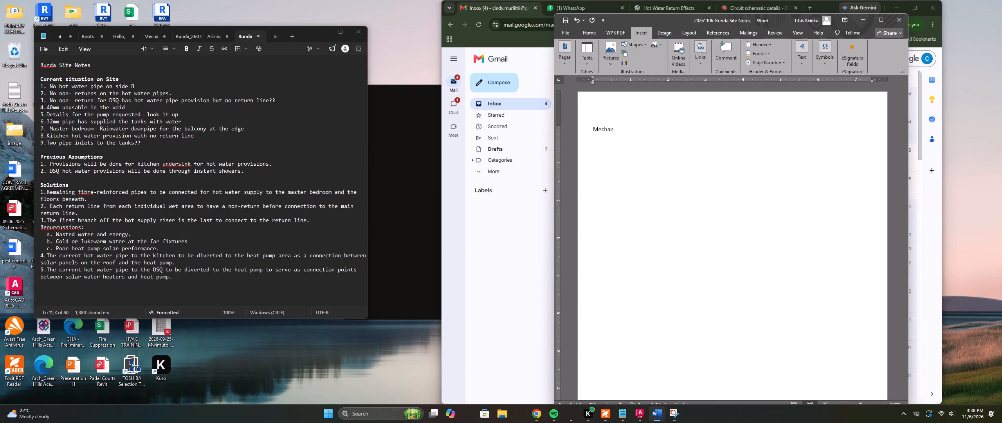
pyautogui.write('ic')
pyautogui.write('al')
pyautogui.press('space')
pyautogui.write('Insp')
pyautogui.write('ection')
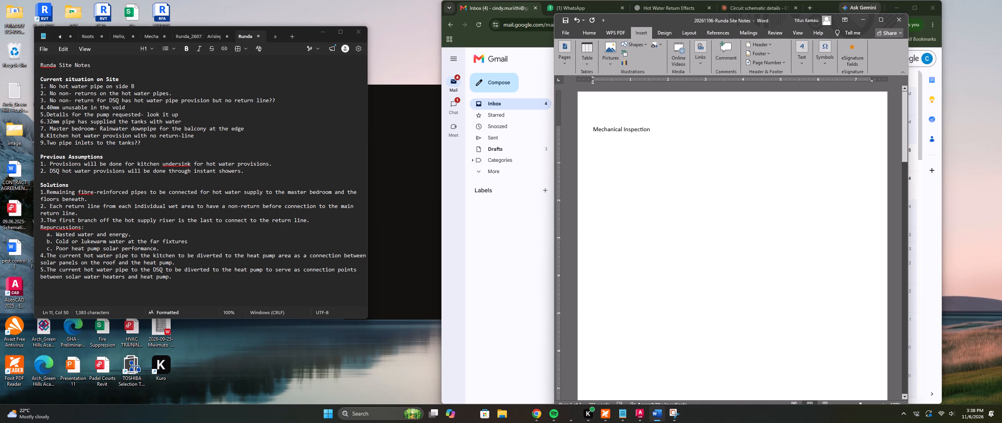
# Delete the page break and spare blank line after the heading so the issues table follows directly beneath it.
pyautogui.click(598, 138)
pyautogui.click(652, 130)
pyautogui.press('Return')
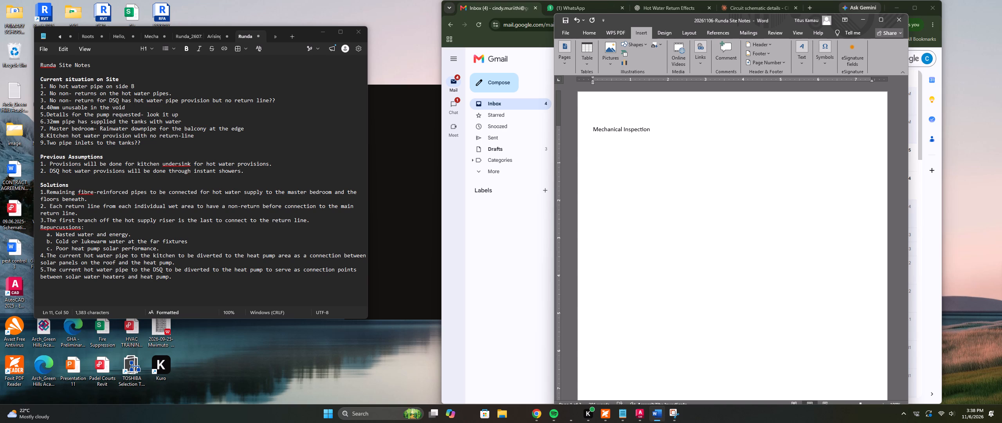
pyautogui.press('Delete')
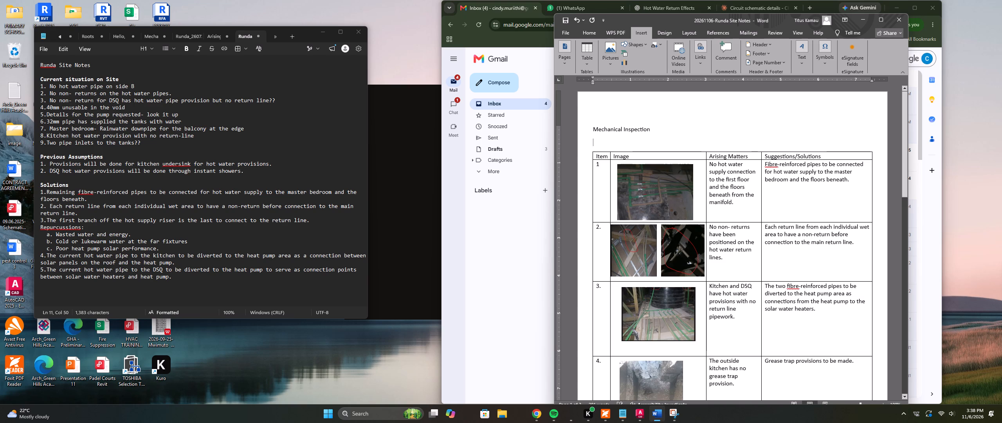
pyautogui.press('Delete')
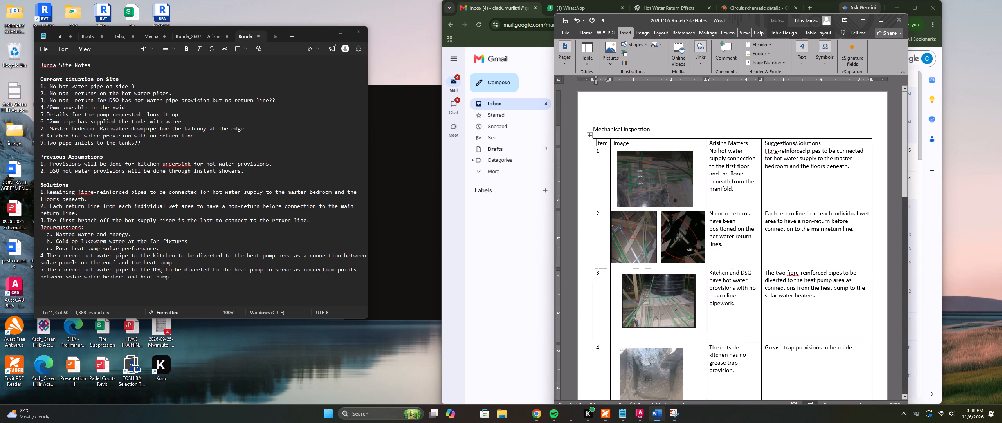
# Make the "Mechanical Inspection" heading above the issues table bold.
pyautogui.moveTo(659, 130); pyautogui.dragTo(589, 129)
pyautogui.hotkey('ctrl', 'b')
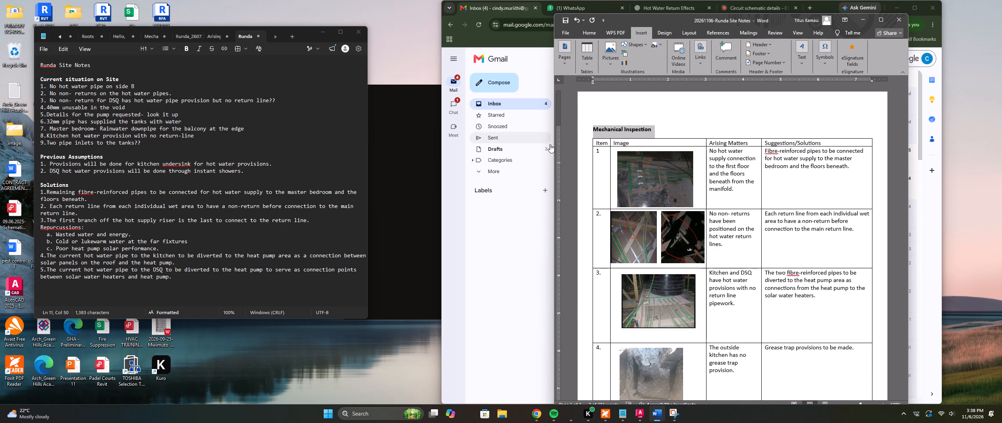
pyautogui.click(697, 110)
# Review the layout of the whole document, from the heading and issues table down to the "To Note" section.
pyautogui.scroll(-3, 695, 112)
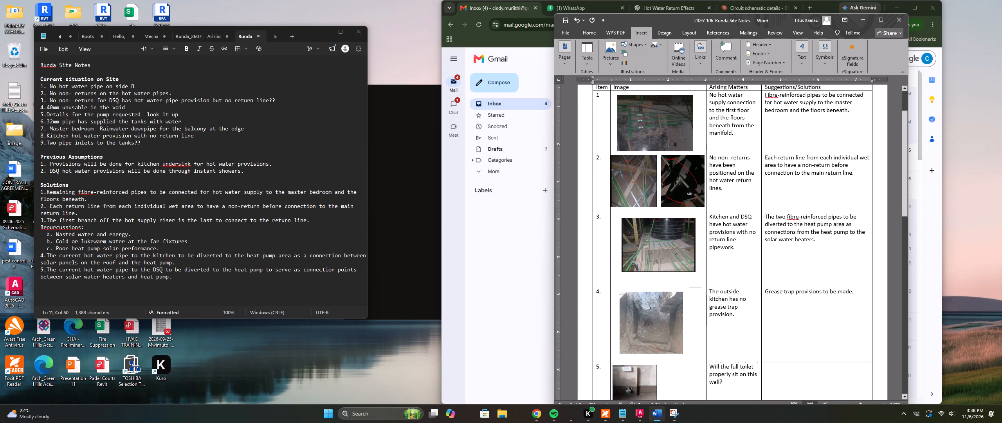
pyautogui.scroll(-10, 695, 112)
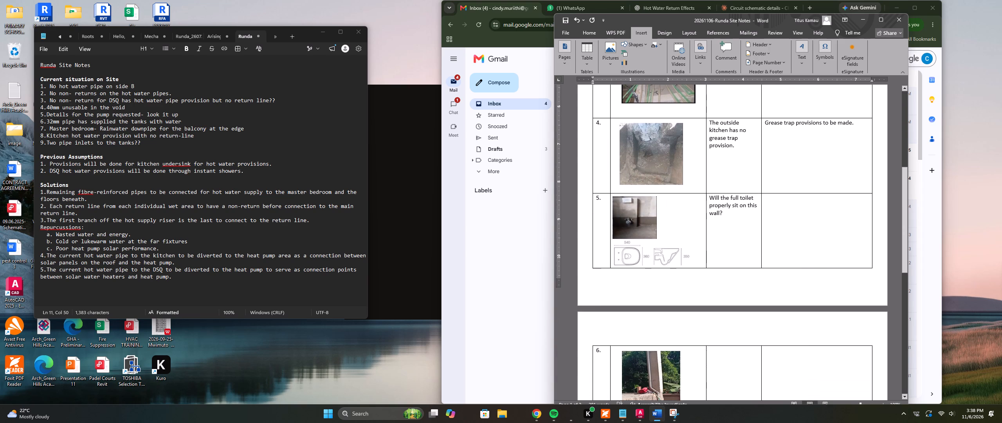
pyautogui.scroll(-5, 693, 112)
pyautogui.scroll(1, 693, 112)
pyautogui.scroll(-1, 693, 112)
pyautogui.scroll(1, 693, 112)
pyautogui.scroll(-7, 693, 112)
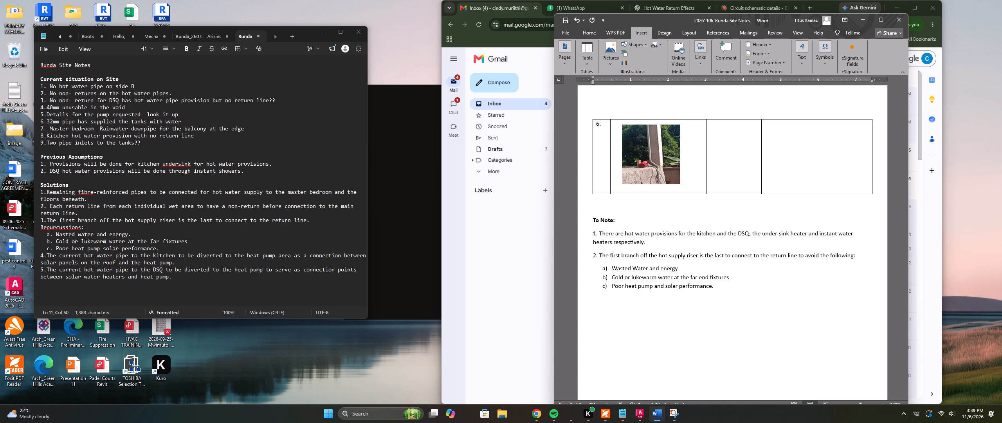
pyautogui.scroll(16, 689, 246)
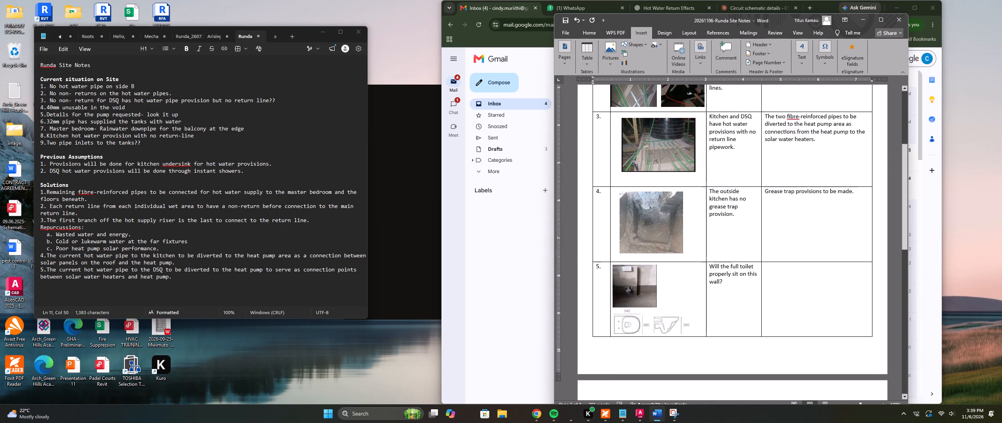
pyautogui.scroll(8, 717, 247)
pyautogui.scroll(-1, 715, 247)
pyautogui.scroll(1, 715, 247)
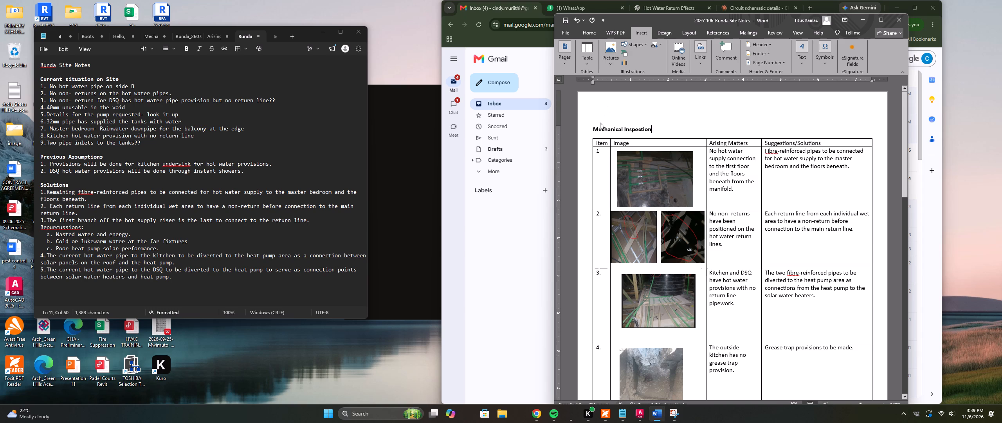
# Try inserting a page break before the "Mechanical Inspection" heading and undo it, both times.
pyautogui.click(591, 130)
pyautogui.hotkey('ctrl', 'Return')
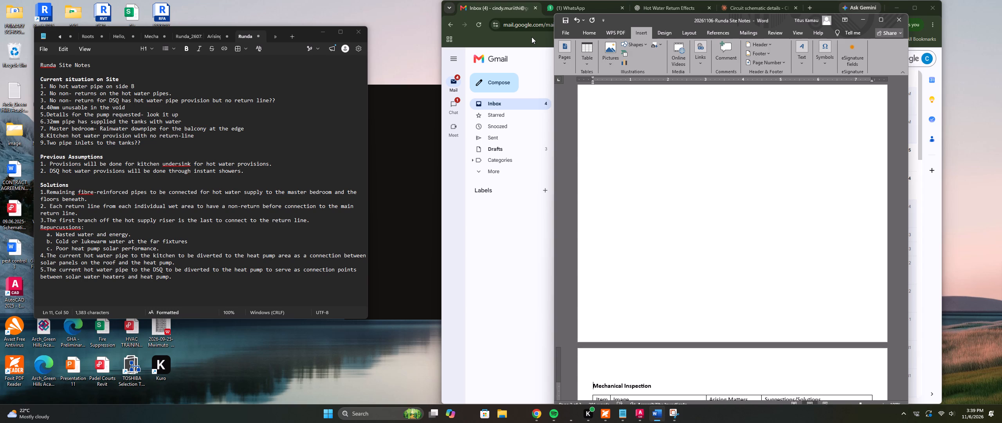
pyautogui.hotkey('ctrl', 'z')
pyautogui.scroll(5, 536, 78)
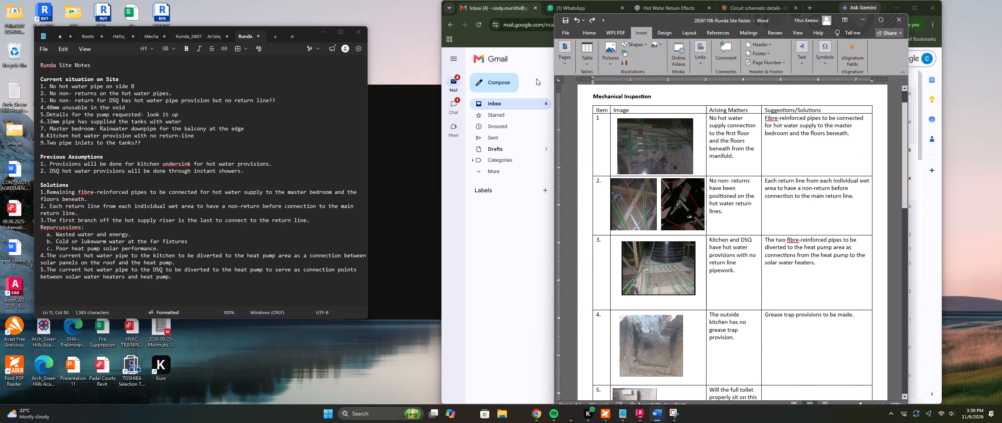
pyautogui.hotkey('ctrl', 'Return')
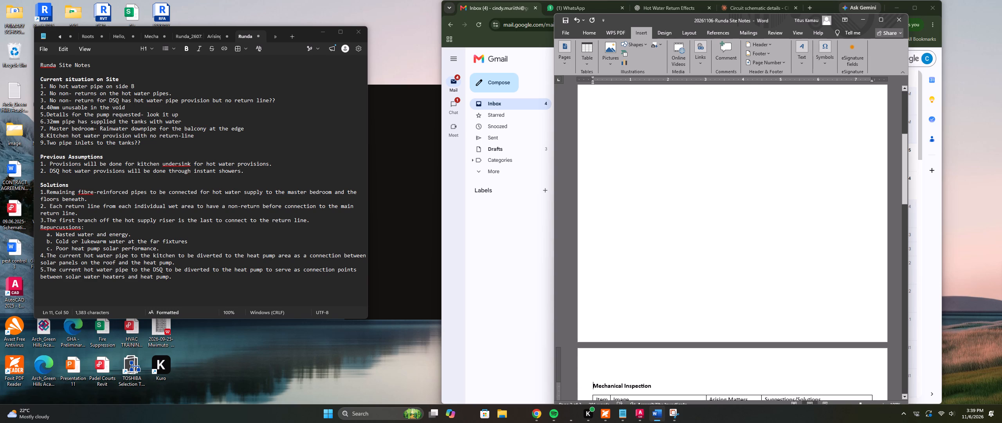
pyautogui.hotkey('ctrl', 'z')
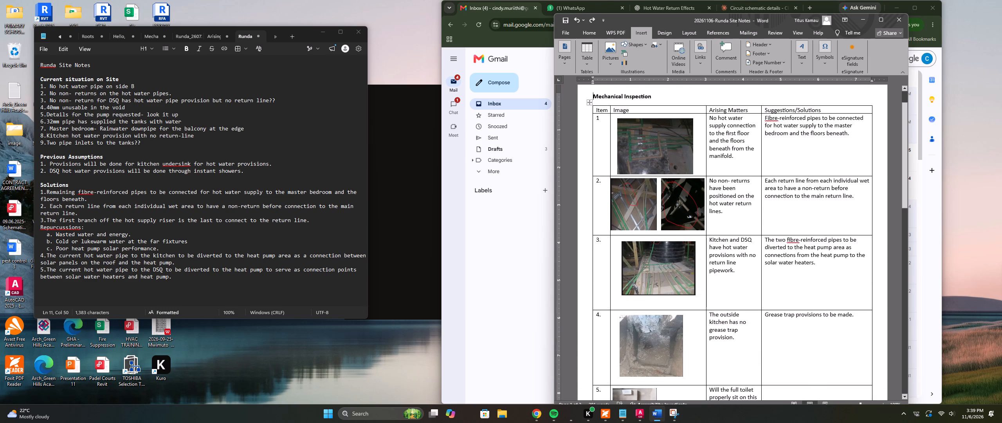
# Extend the heading at its start so that it reads "Runda Residential - Mechanical Inspection".
pyautogui.write('Runda')
pyautogui.press('space')
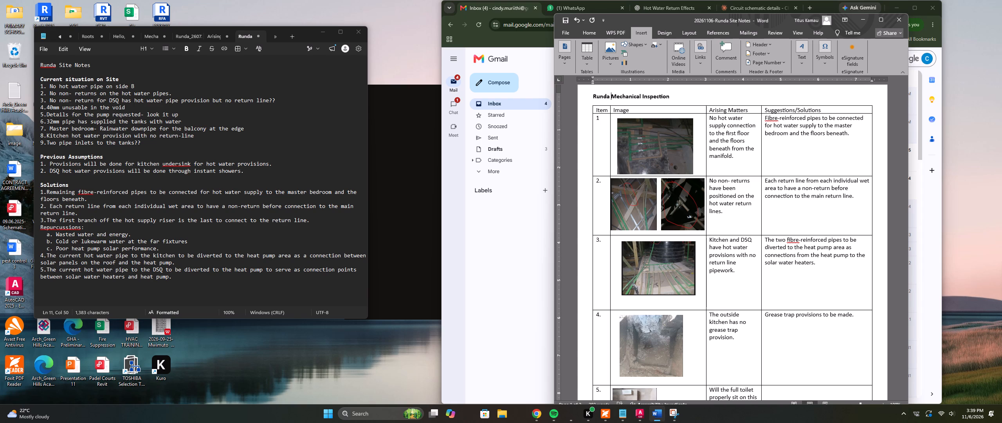
pyautogui.write('Resideni')
pyautogui.press('BackSpace')
pyautogui.write('tia')
pyautogui.write('l')
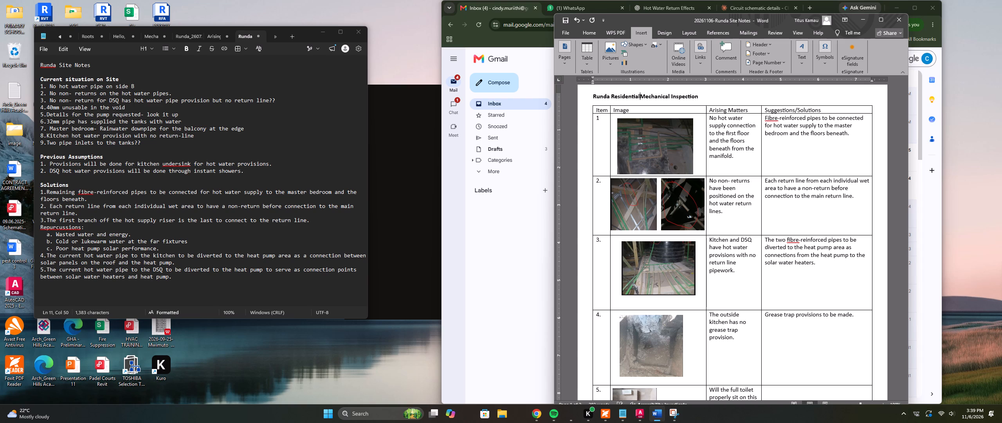
pyautogui.press('space')
pyautogui.press('-')
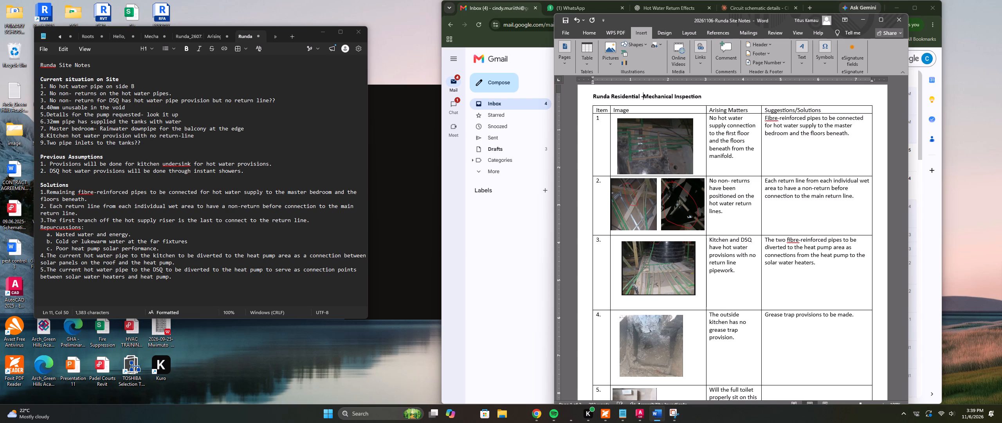
pyautogui.press('space')
pyautogui.click(739, 94)
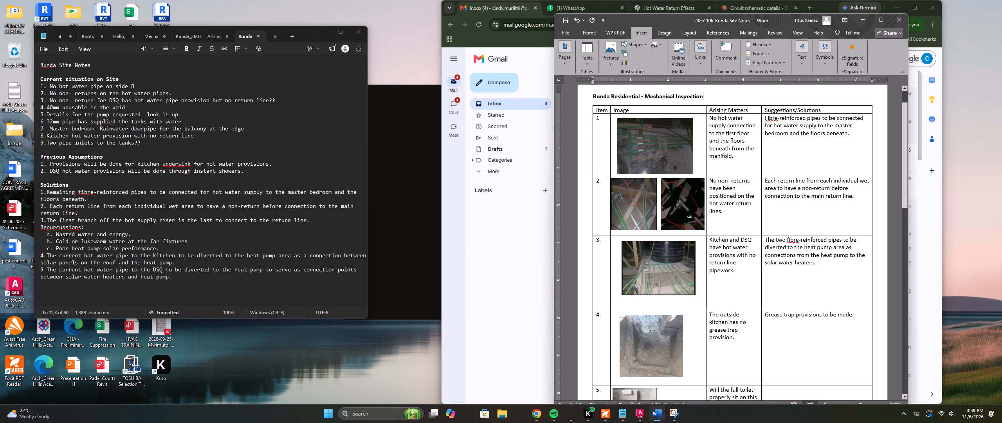
# Add the date 06/11/2026 on the heading line, spaced several tab stops after "Mechanical Inspection".
pyautogui.scroll(3, 732, 96)
pyautogui.click(599, 117)
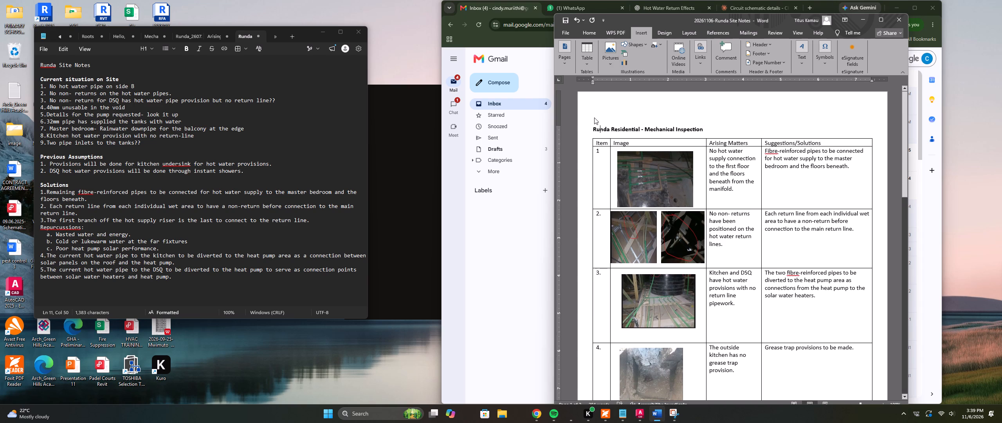
pyautogui.click(710, 128)
pyautogui.press('Tab')
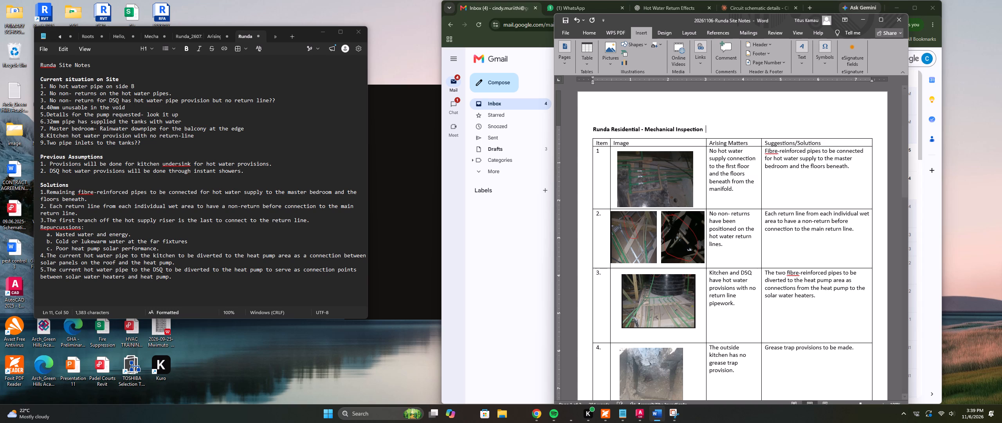
pyautogui.press('Tab')
pyautogui.press('Tab')
pyautogui.press('Tab')
pyautogui.press('Tab')
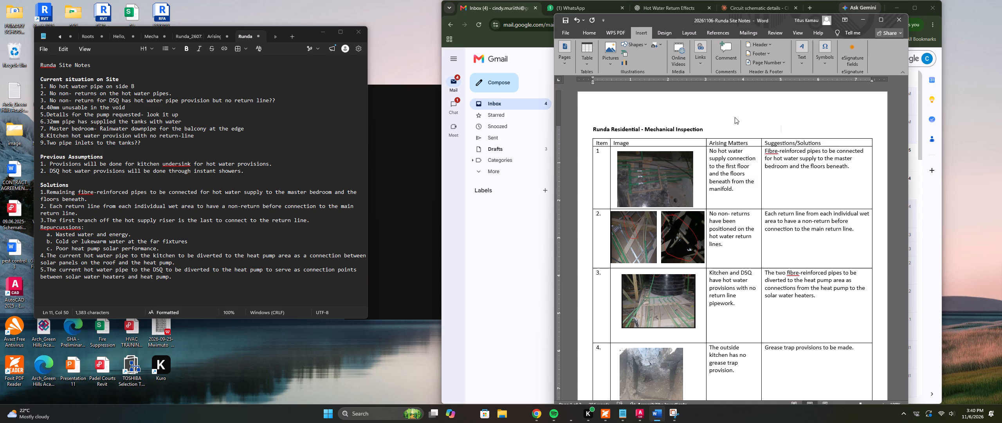
pyautogui.write('06')
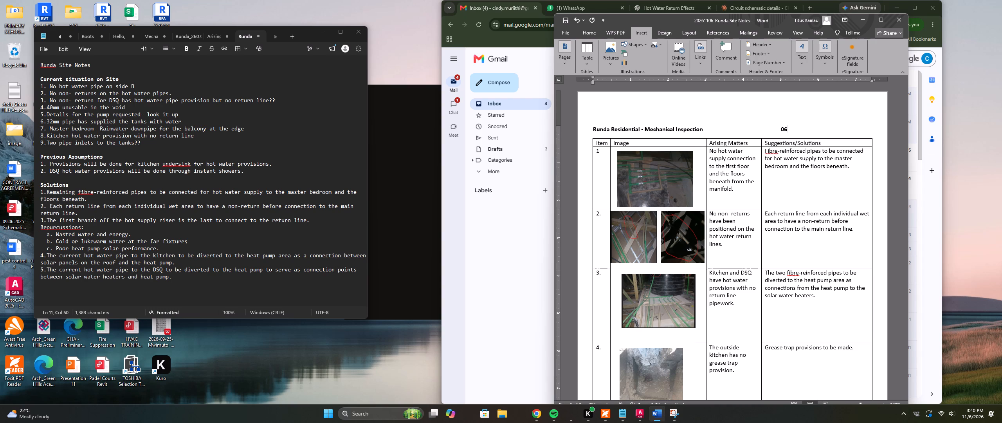
pyautogui.press('/')
pyautogui.write('11/')
pyautogui.write('2026')
# Shift the date two more tab stops along the heading line, towards the table's right edge.
pyautogui.click(779, 130)
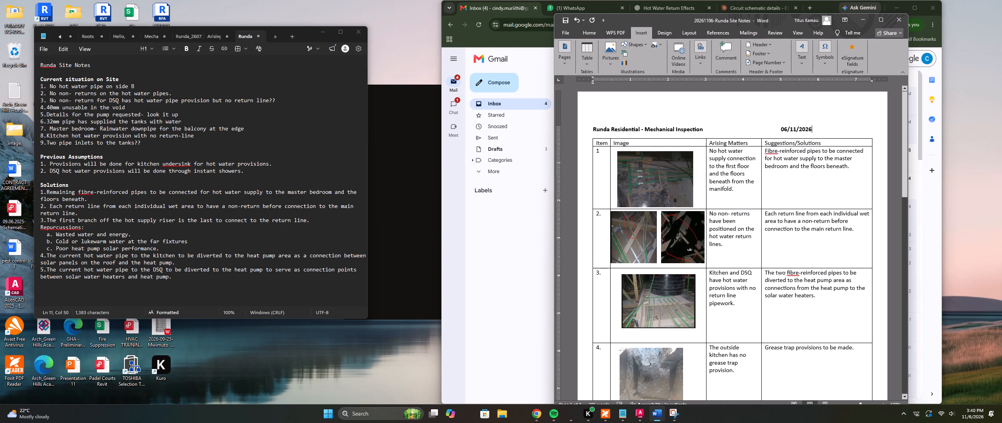
pyautogui.press('Tab')
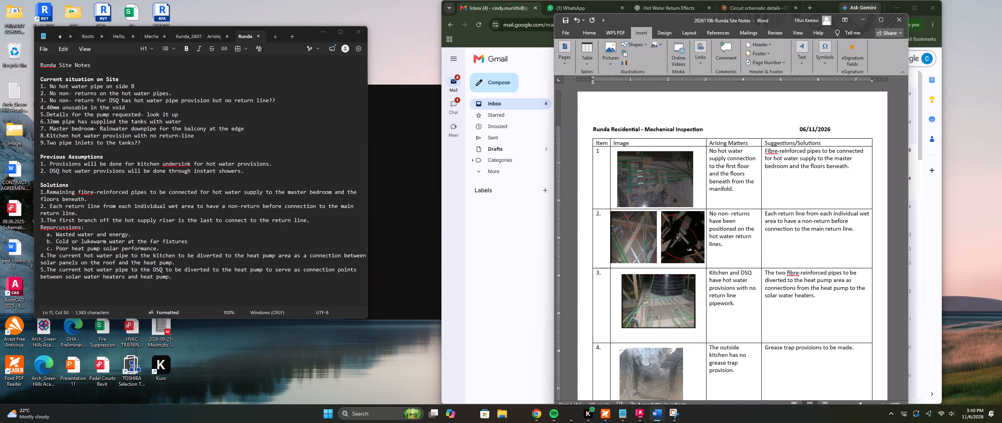
pyautogui.press('Tab')
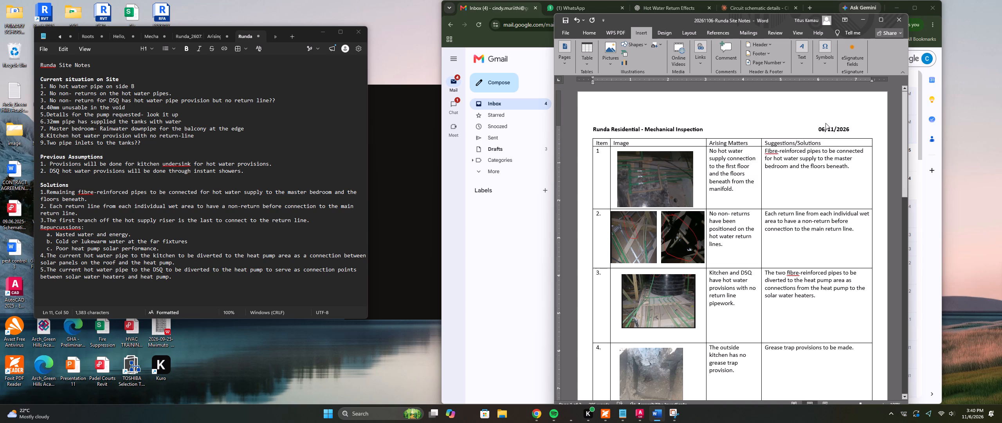
# Insert "th" after 06 in the heading's date and format it as superscript.
pyautogui.click(825, 123)
pyautogui.write('th')
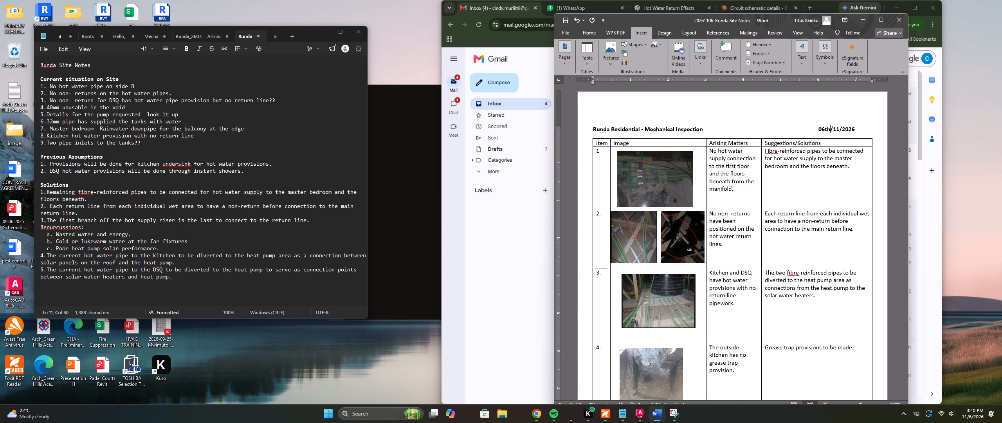
pyautogui.hotkey('shift', 'Left')
pyautogui.hotkey('shift', 'Left')
pyautogui.click(592, 35)
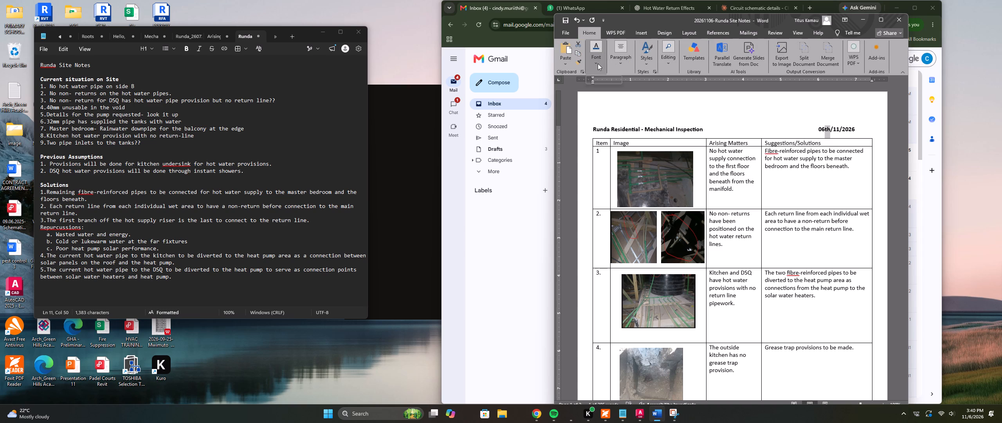
pyautogui.click(598, 63)
pyautogui.click(646, 94)
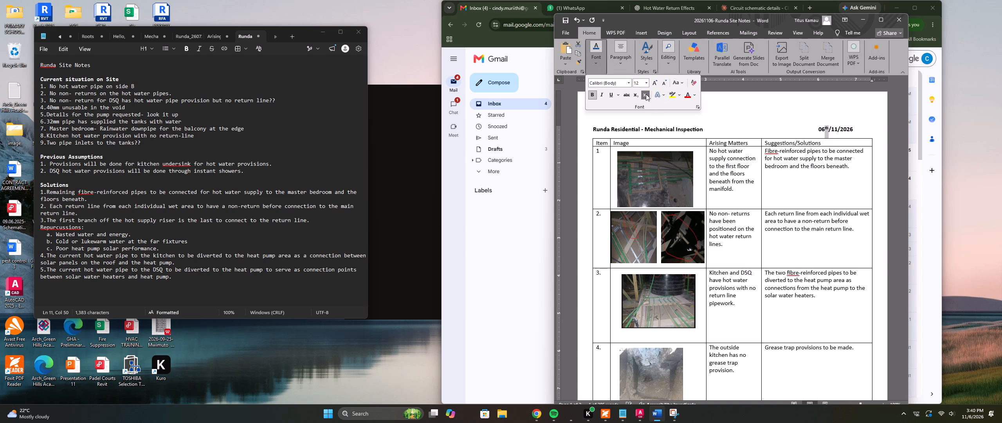
pyautogui.click(777, 110)
pyautogui.click(868, 132)
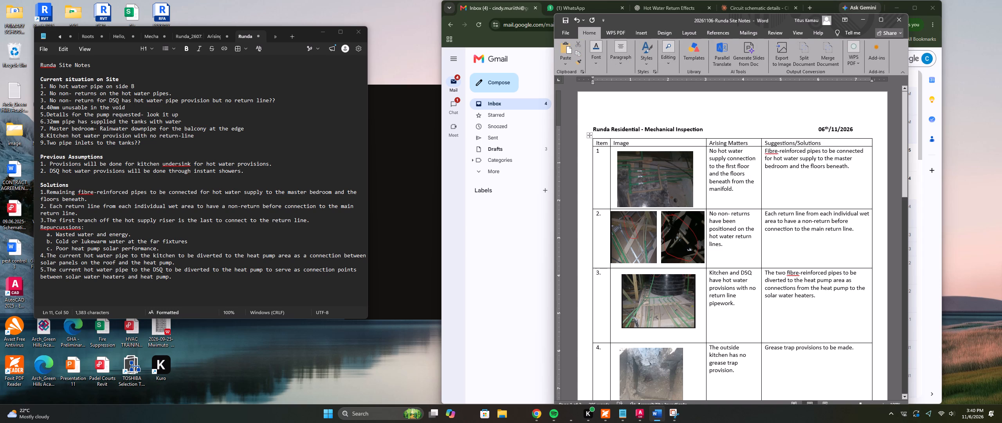
# Make the table's header row bold, from "Item" through "Suggestions/Solutions".
pyautogui.click(825, 144)
pyautogui.moveTo(825, 143); pyautogui.dragTo(813, 143)
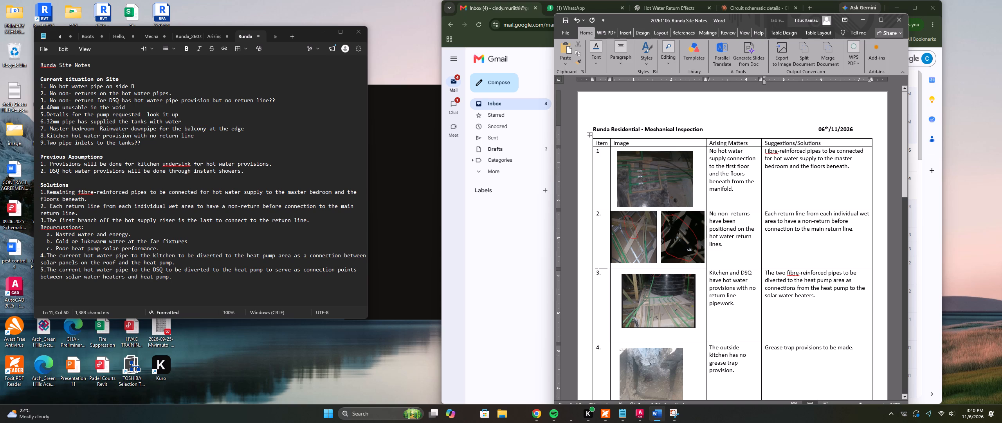
pyautogui.moveTo(813, 143); pyautogui.dragTo(581, 139)
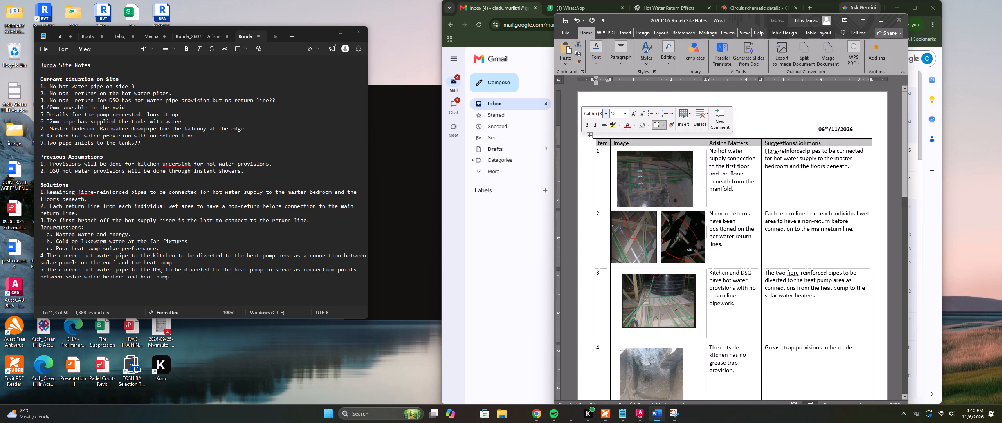
pyautogui.hotkey('ctrl', 'b')
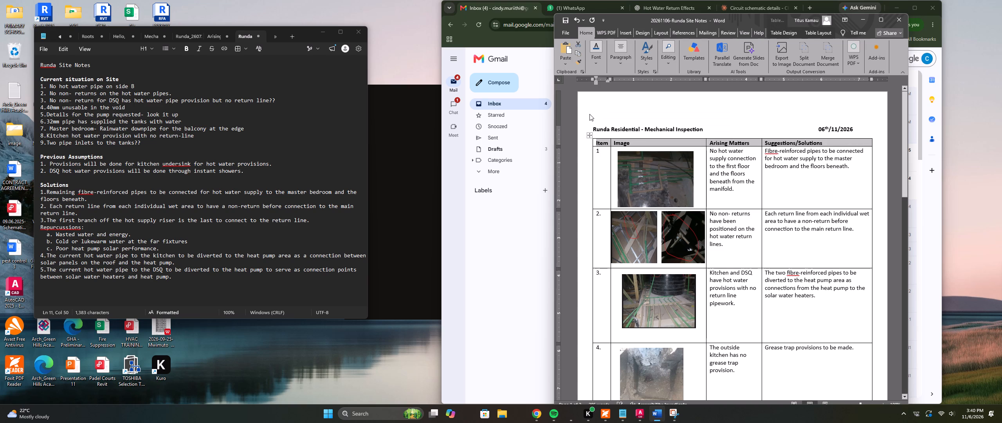
pyautogui.click(735, 115)
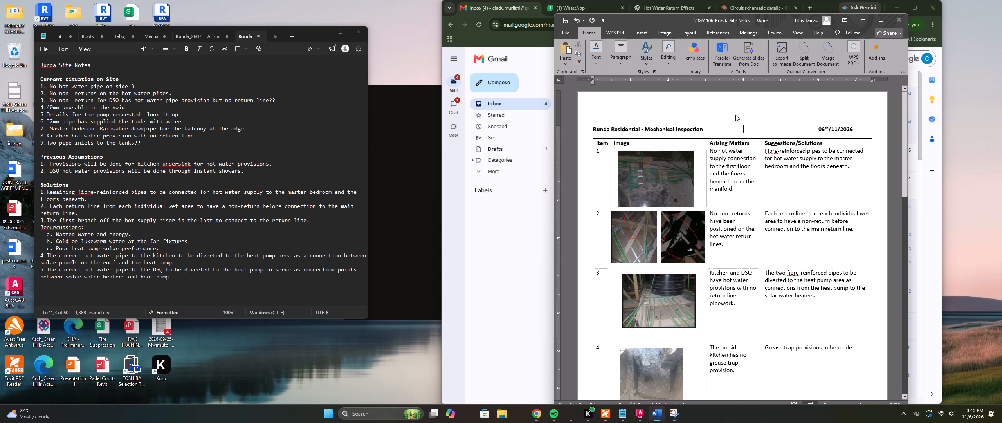
# Remove the extra blank space between the end of the issues table and the "To Note:" heading.
pyautogui.scroll(-4, 741, 129)
pyautogui.scroll(1, 741, 129)
pyautogui.scroll(-2, 741, 129)
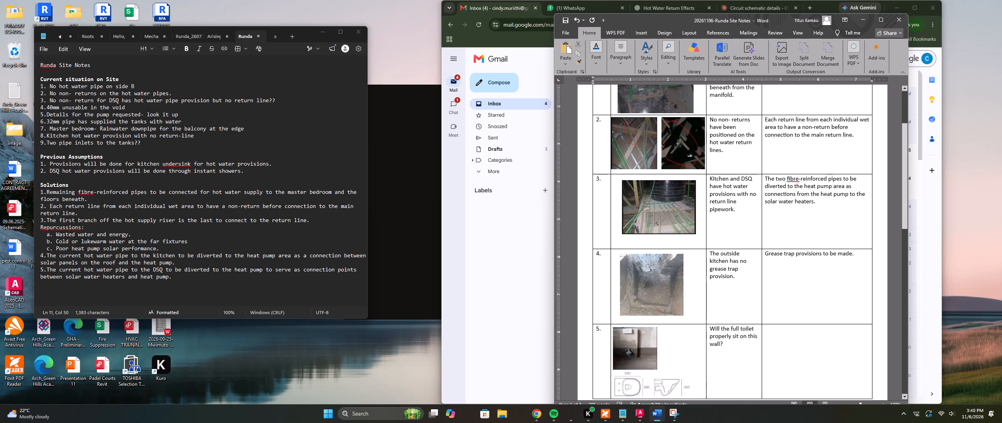
pyautogui.scroll(-8, 741, 129)
pyautogui.scroll(1, 734, 121)
pyautogui.scroll(-8, 734, 121)
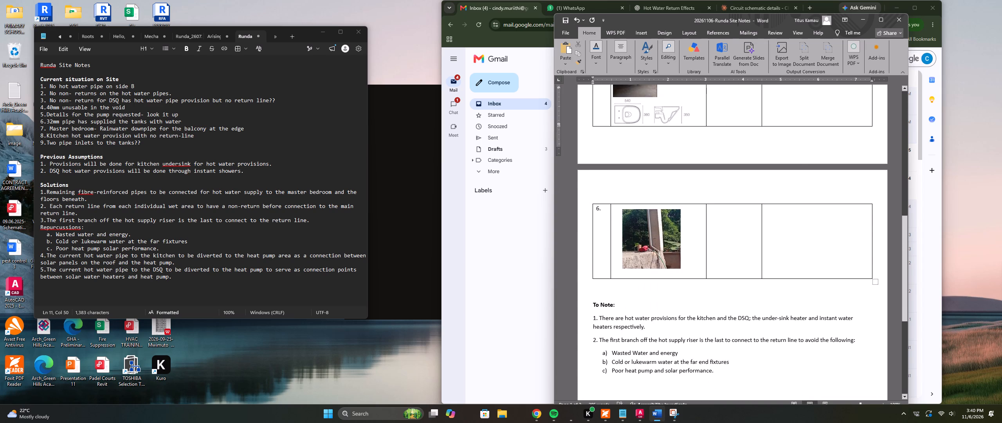
pyautogui.scroll(-1, 737, 112)
pyautogui.click(591, 269)
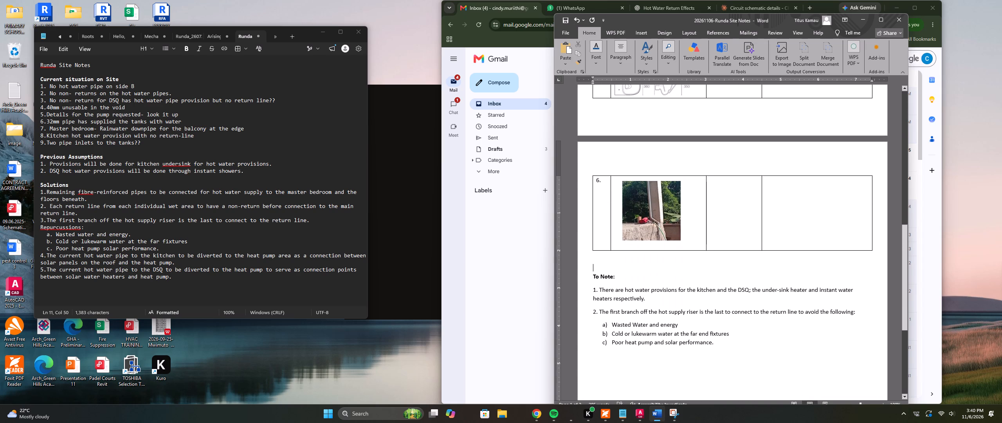
pyautogui.click(593, 261)
pyautogui.press('Delete')
pyautogui.press('Delete')
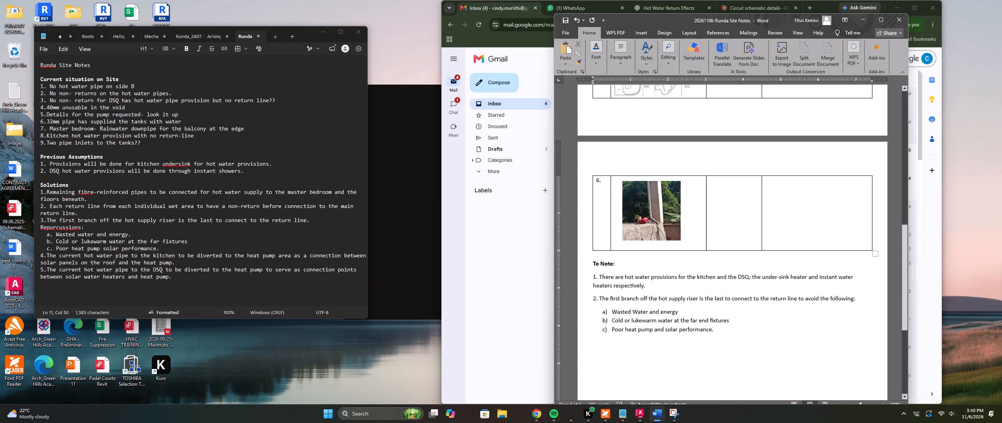
# Review the end of the document, then switch to Notepad and check it against the Runda site notes.
pyautogui.scroll(3, 656, 276)
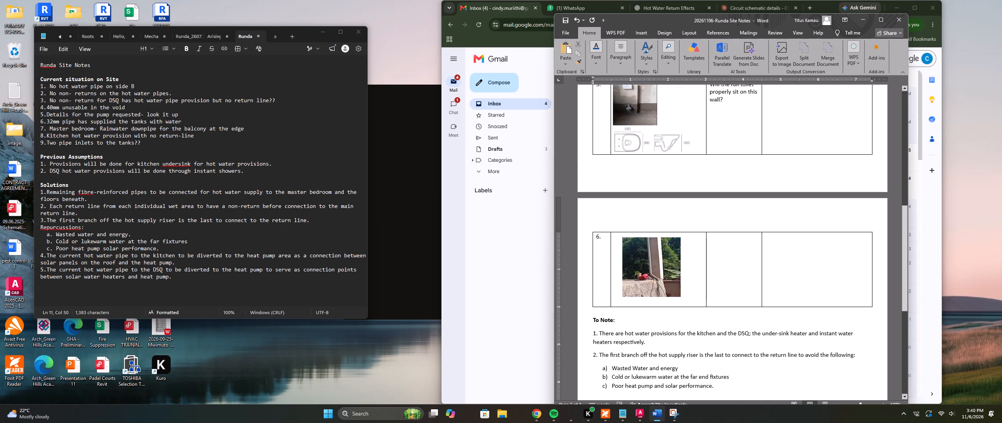
pyautogui.scroll(-3, 656, 276)
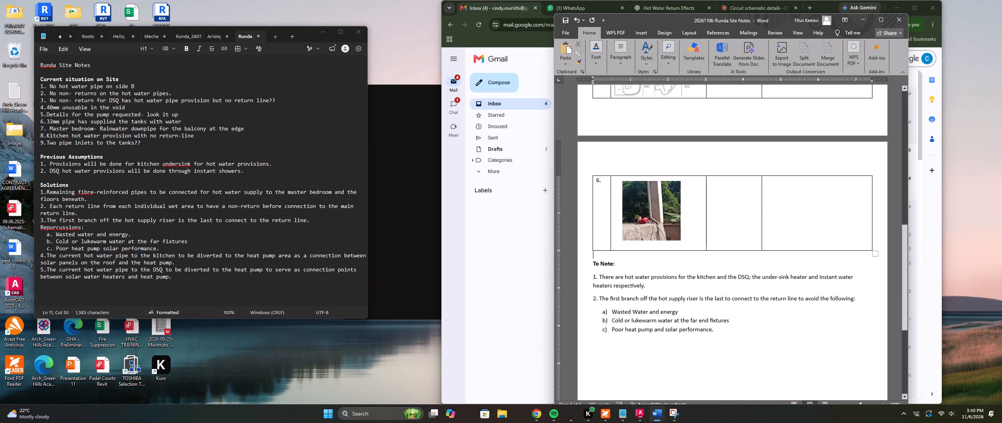
pyautogui.click(208, 209)
pyautogui.scroll(-2, 208, 209)
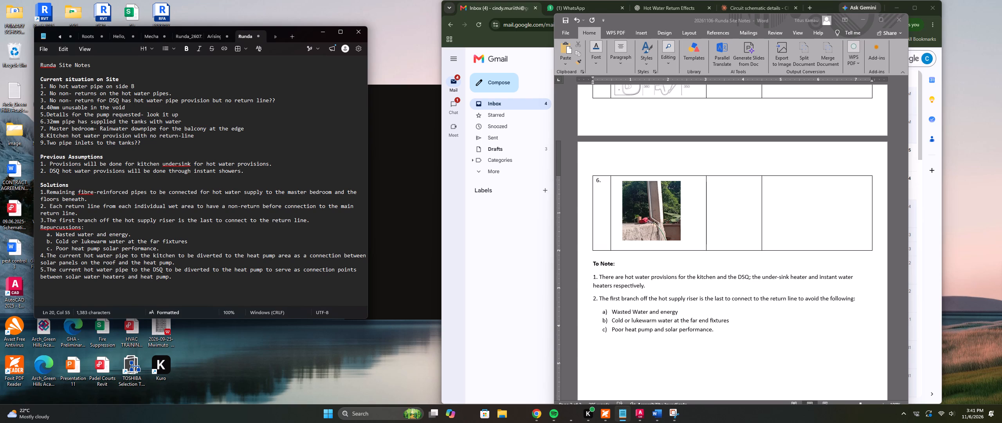
pyautogui.scroll(-1, 208, 209)
pyautogui.scroll(7, 208, 209)
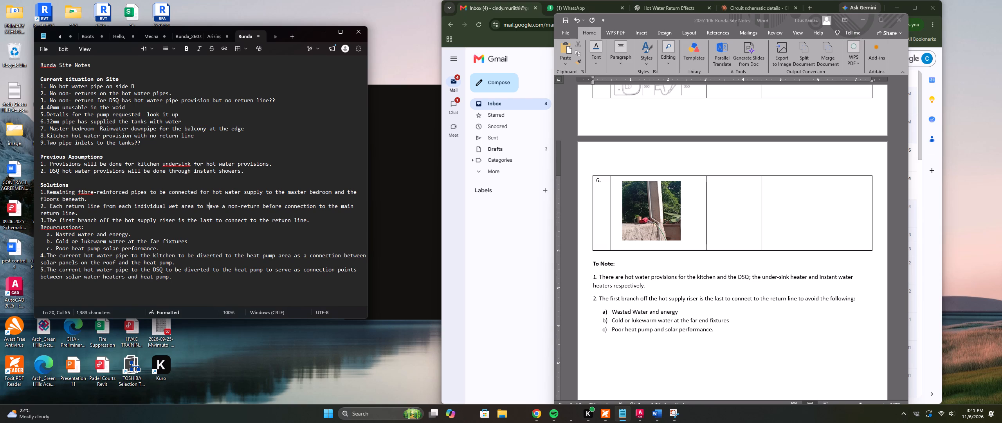
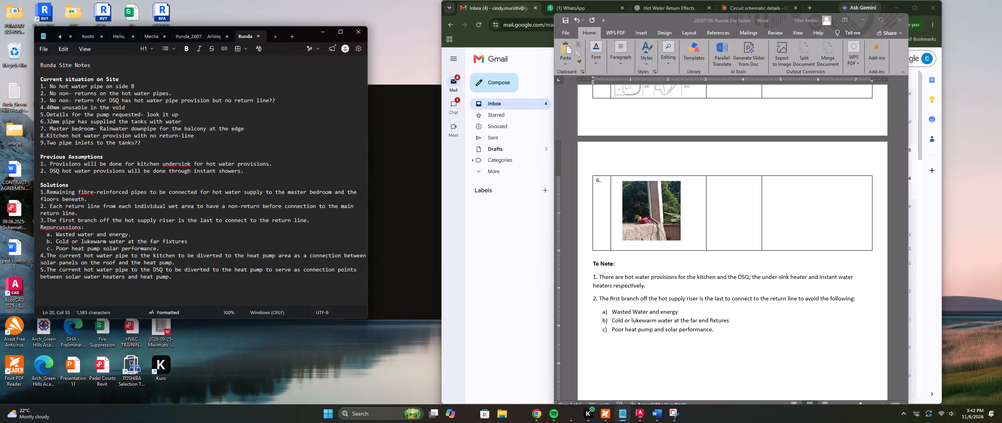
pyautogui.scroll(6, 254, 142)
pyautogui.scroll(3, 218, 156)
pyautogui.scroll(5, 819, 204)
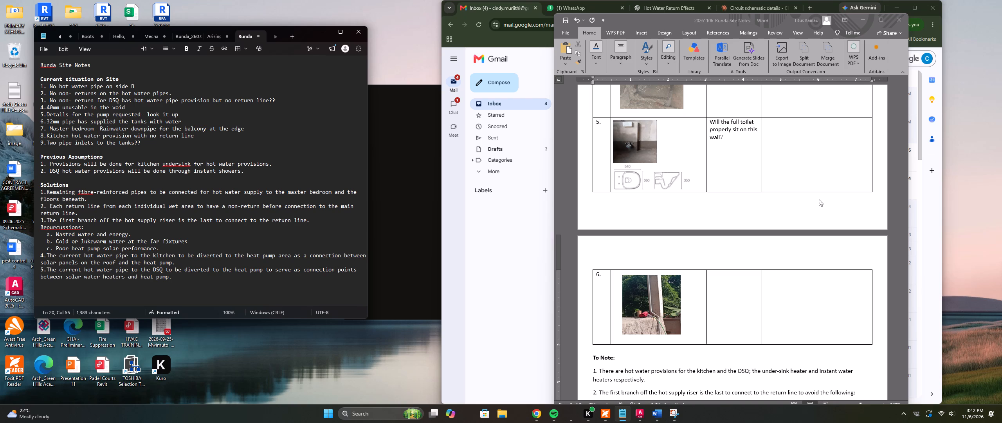
# Switch back to the Runda Site Notes document in Word and save it.
pyautogui.click(814, 169)
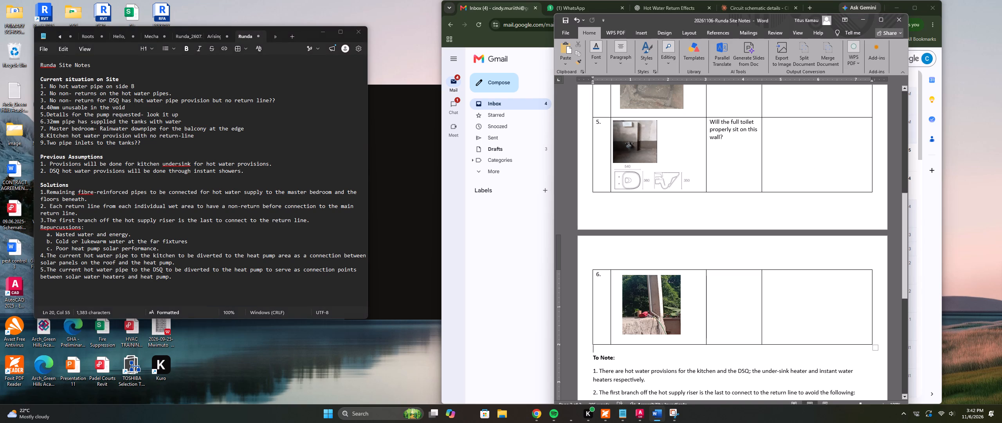
pyautogui.hotkey('ctrl', 's')
pyautogui.click(656, 154)
pyautogui.click(738, 132)
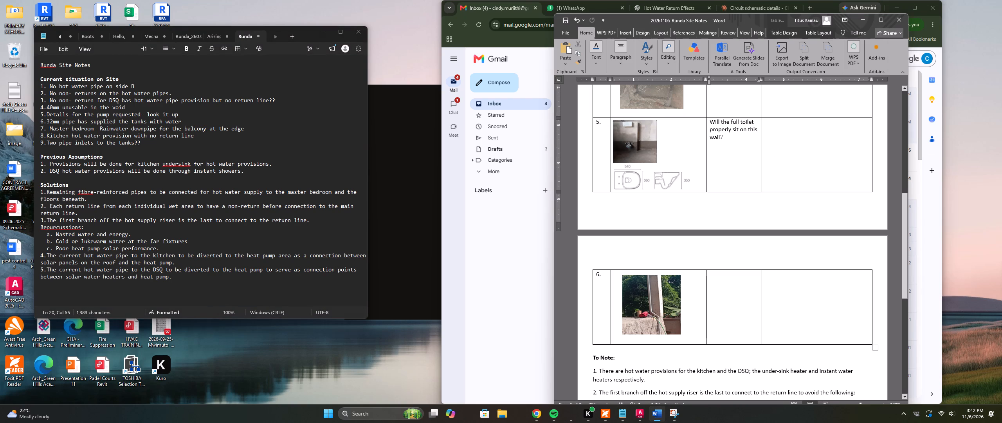
pyautogui.hotkey('ctrl', 's')
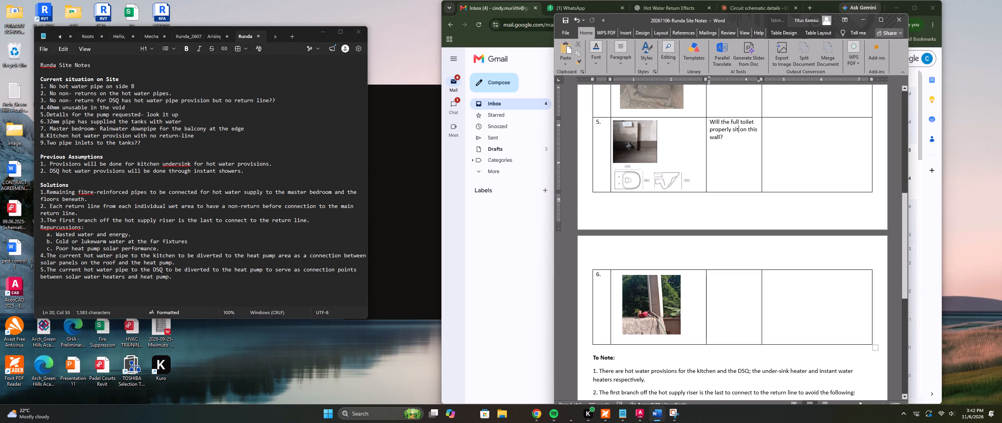
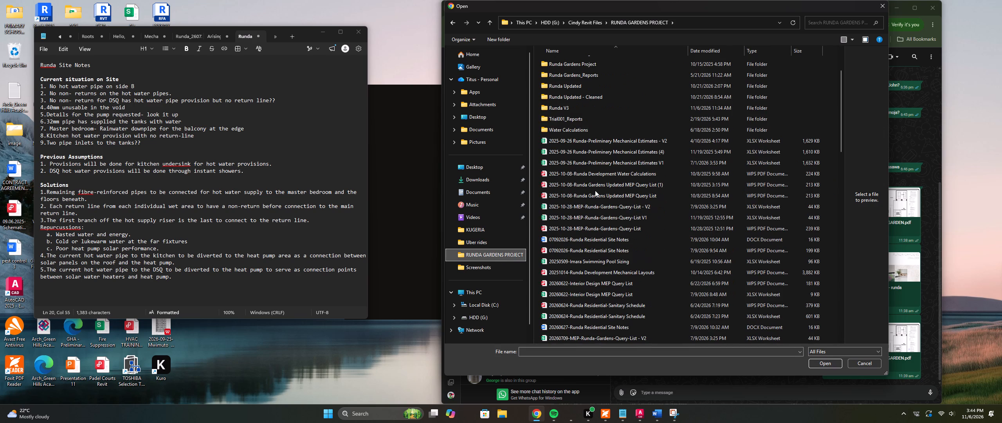
# Look through the RUNDA GARDENS PROJECT folder for the Runda Site Notes file to attach to the WhatsApp chat.
pyautogui.scroll(-2, 595, 190)
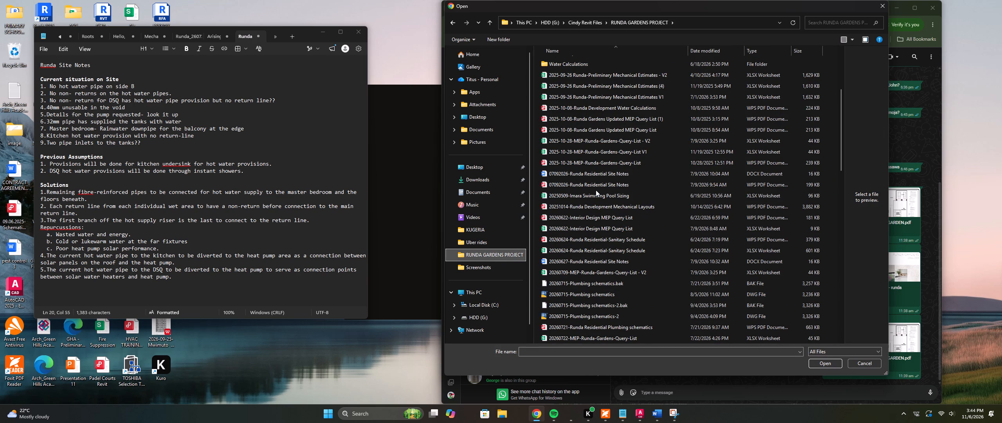
pyautogui.scroll(-9, 596, 190)
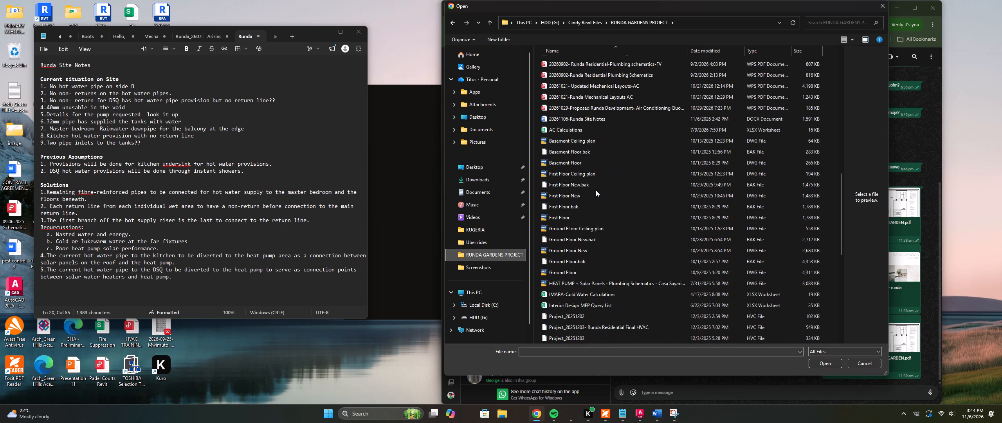
pyautogui.scroll(-3, 596, 190)
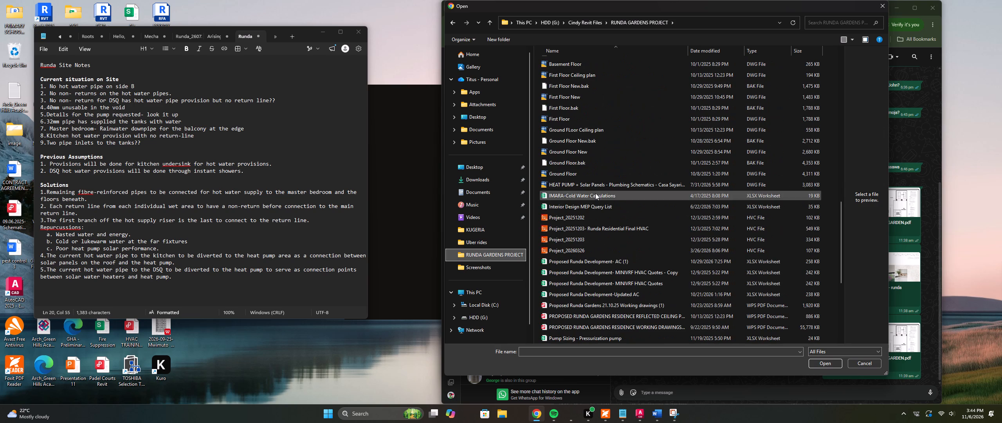
pyautogui.scroll(-4, 600, 207)
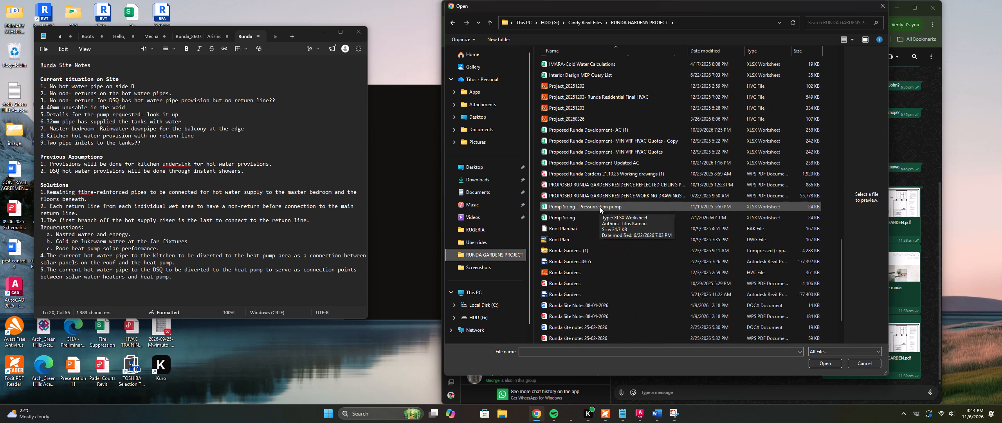
pyautogui.scroll(-4, 600, 207)
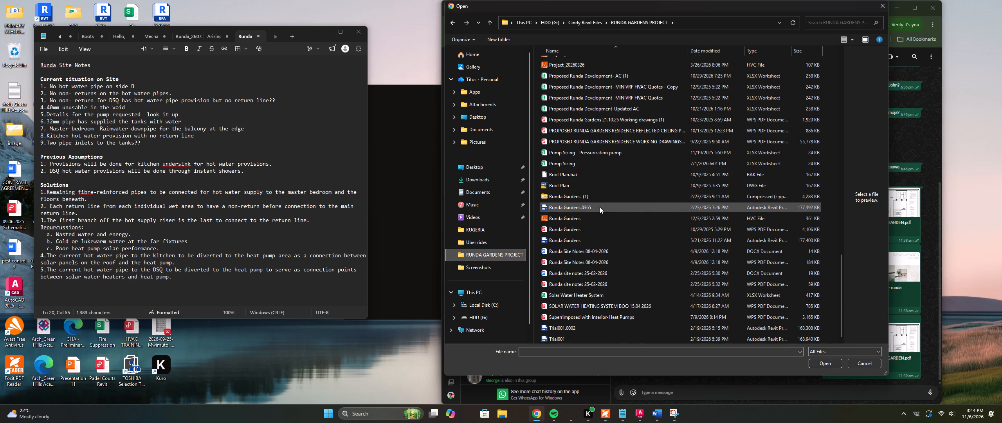
pyautogui.scroll(-7, 600, 207)
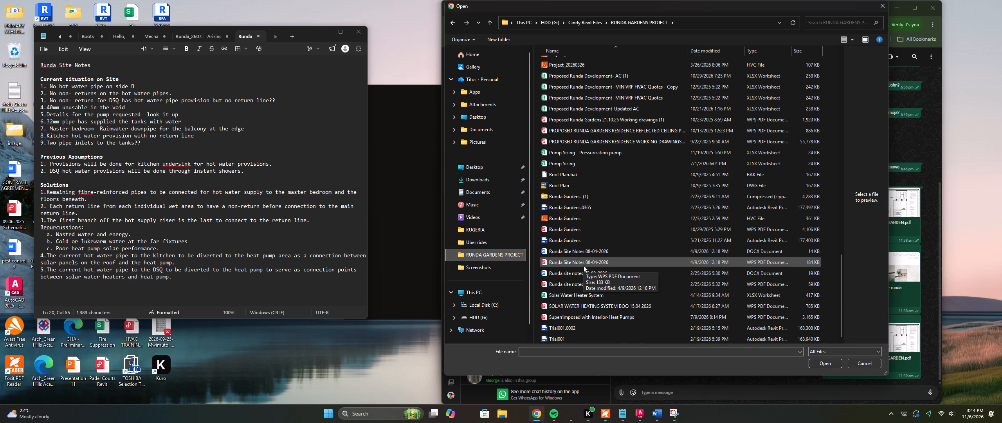
pyautogui.scroll(-4, 584, 265)
pyautogui.scroll(6, 584, 265)
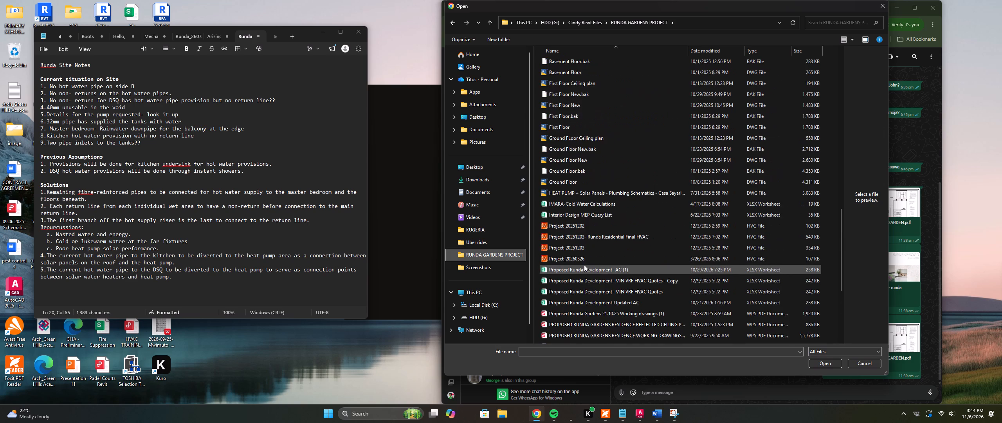
pyautogui.scroll(8, 584, 265)
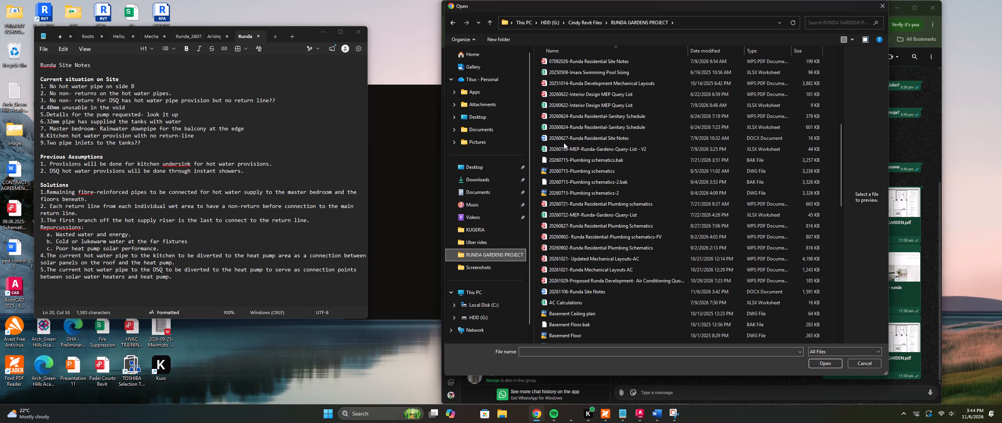
pyautogui.scroll(2, 564, 143)
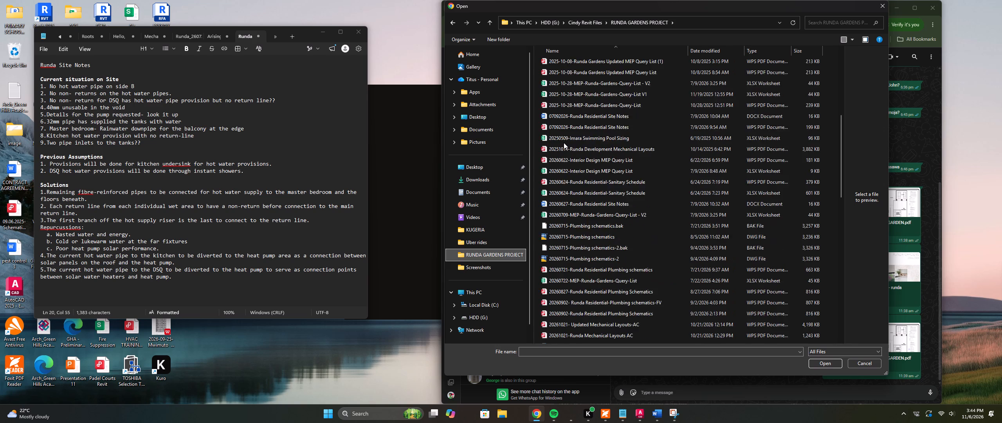
pyautogui.scroll(12, 564, 143)
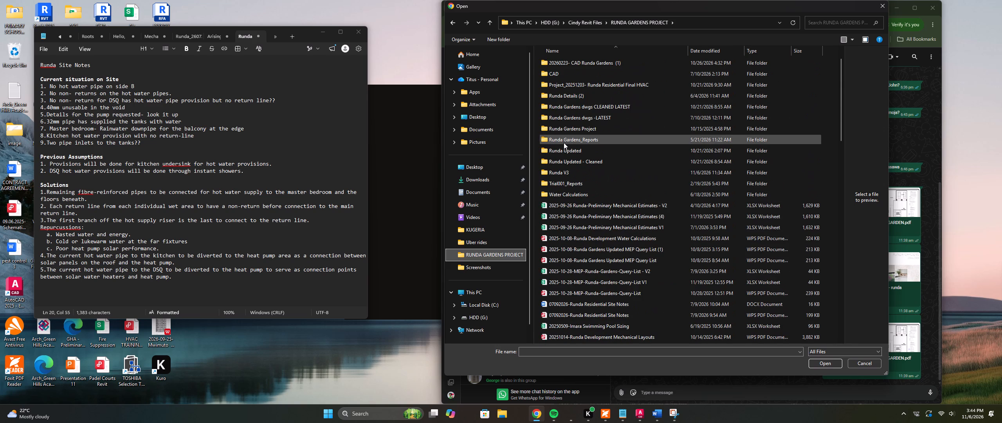
# Choose the 20261106-Runda Site Notes Word document in the RUNDA GARDENS PROJECT folder as the attachment for the WhatsApp chat.
pyautogui.scroll(-3, 564, 143)
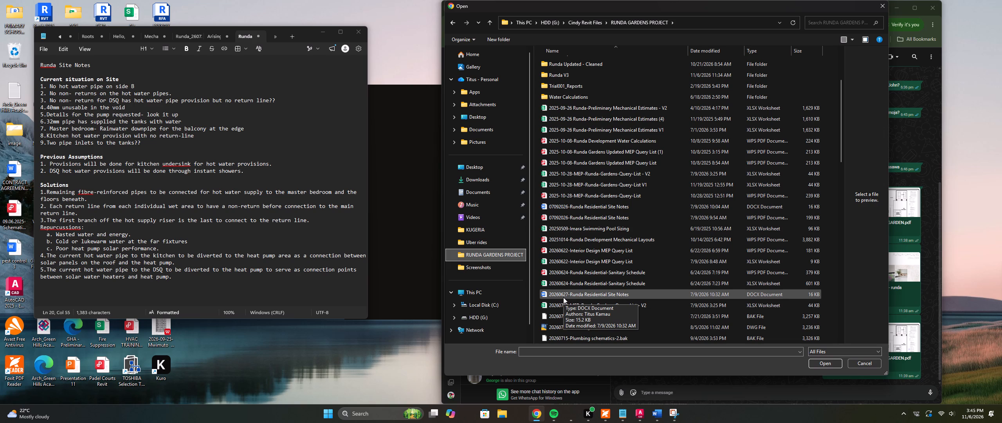
pyautogui.scroll(-4, 565, 296)
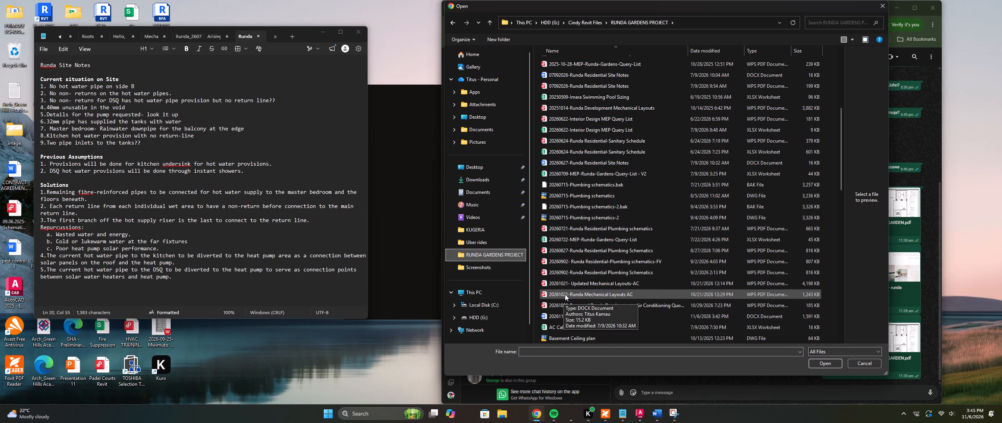
pyautogui.scroll(-3, 569, 286)
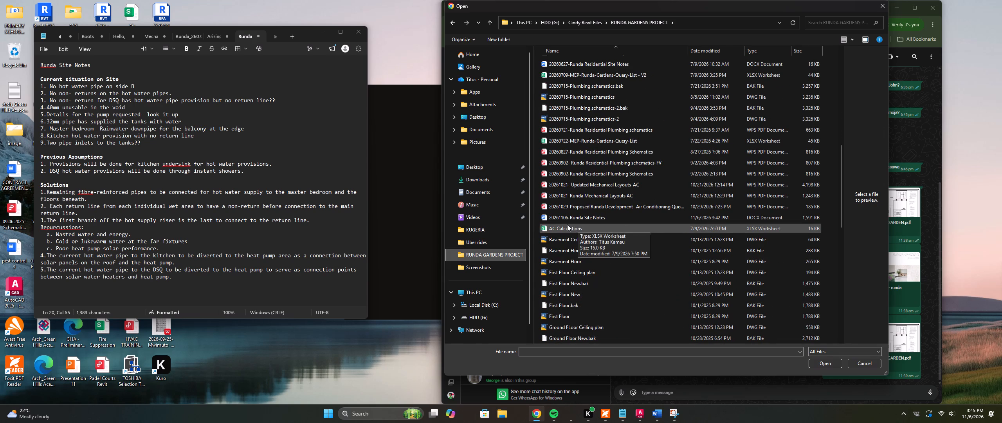
pyautogui.click(585, 219)
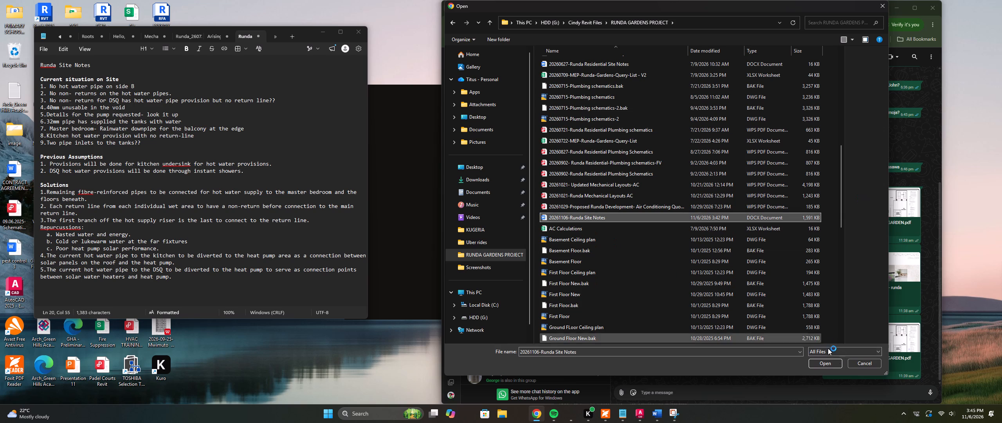